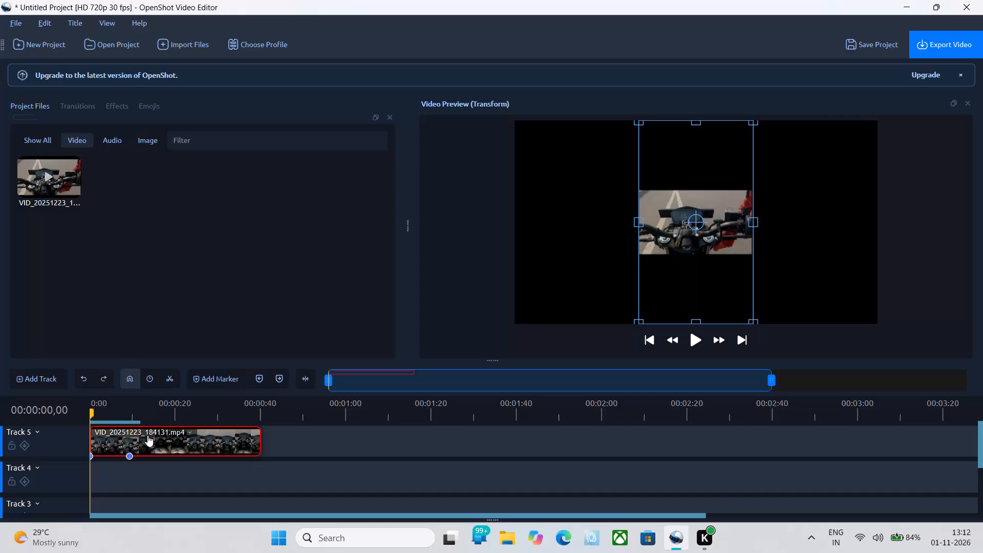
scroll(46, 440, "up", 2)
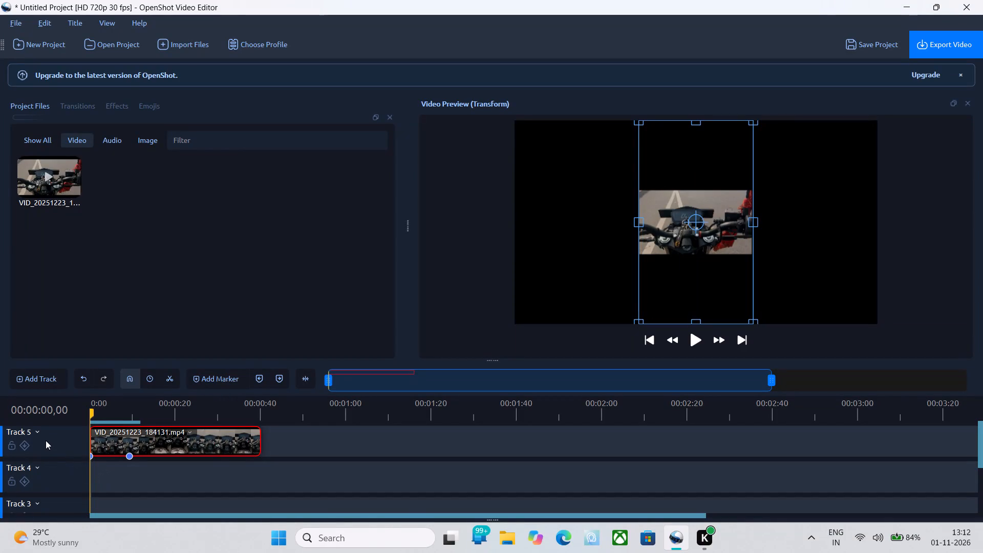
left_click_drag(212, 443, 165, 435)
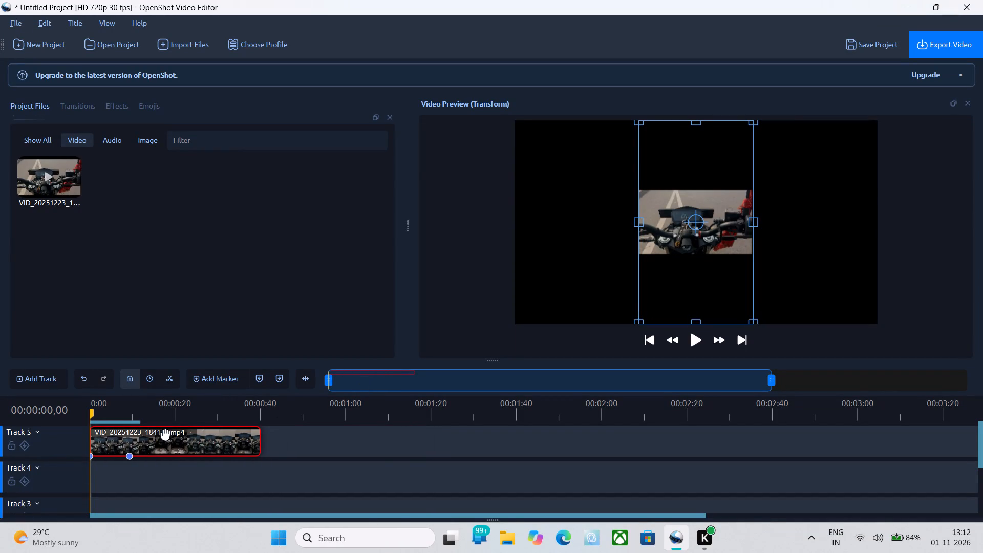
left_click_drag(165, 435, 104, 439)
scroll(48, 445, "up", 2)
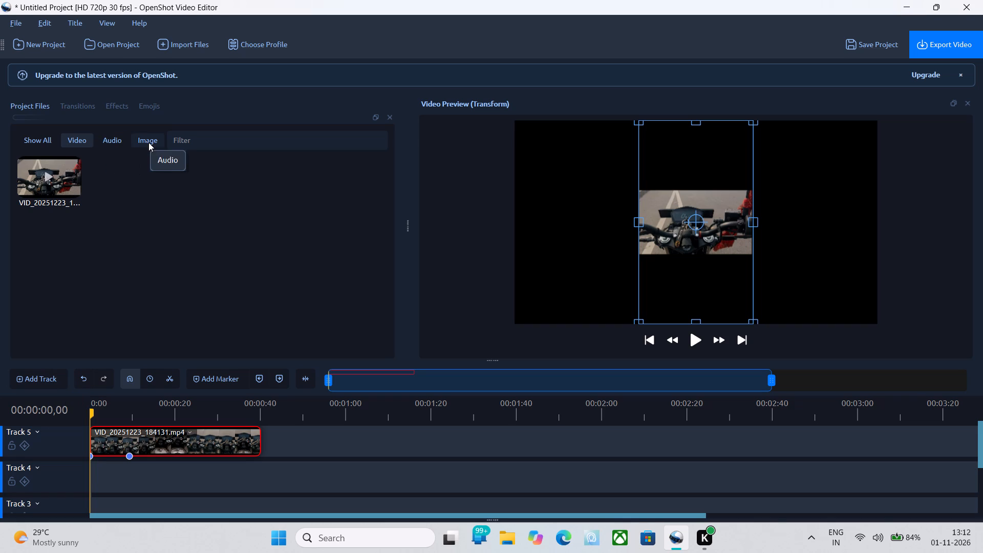
Play the motorcycle clip in the preview, restart playback from the beginning of the timeline, and pause it.
left_click(689, 337)
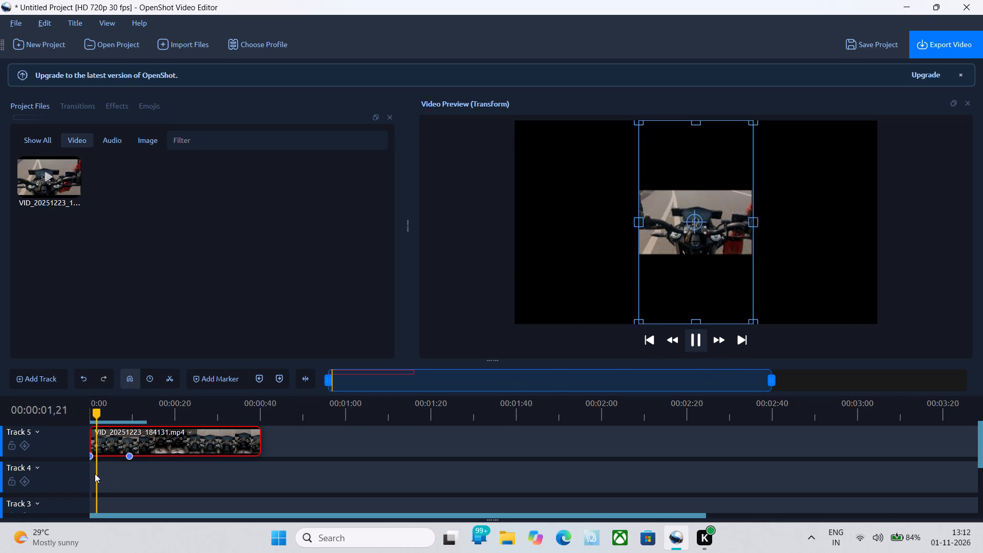
right_click(116, 444)
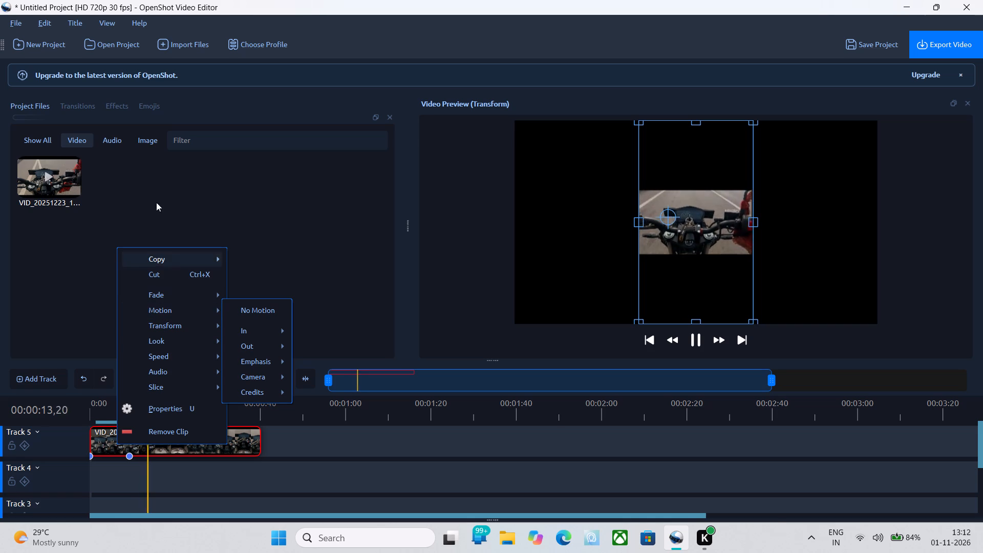
left_click(149, 222)
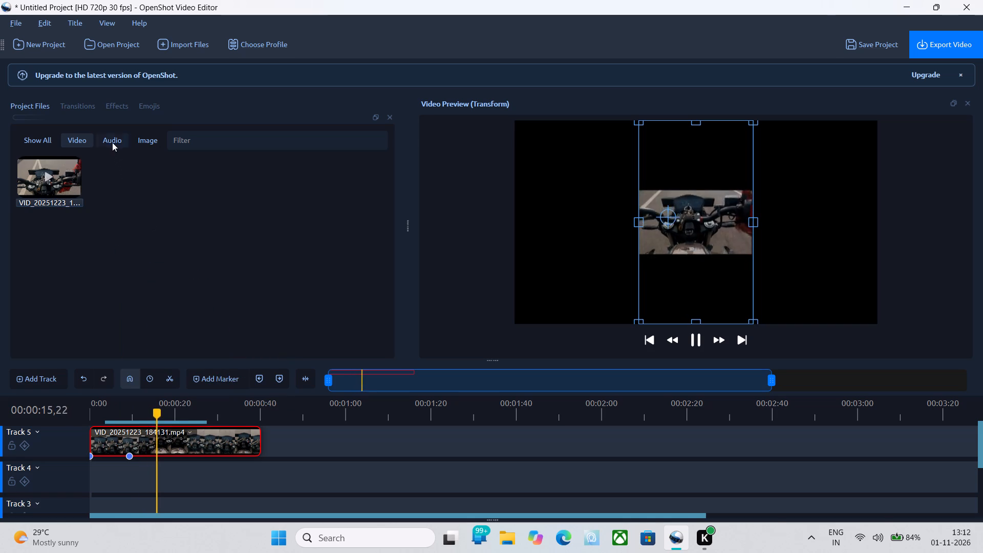
left_click(112, 141)
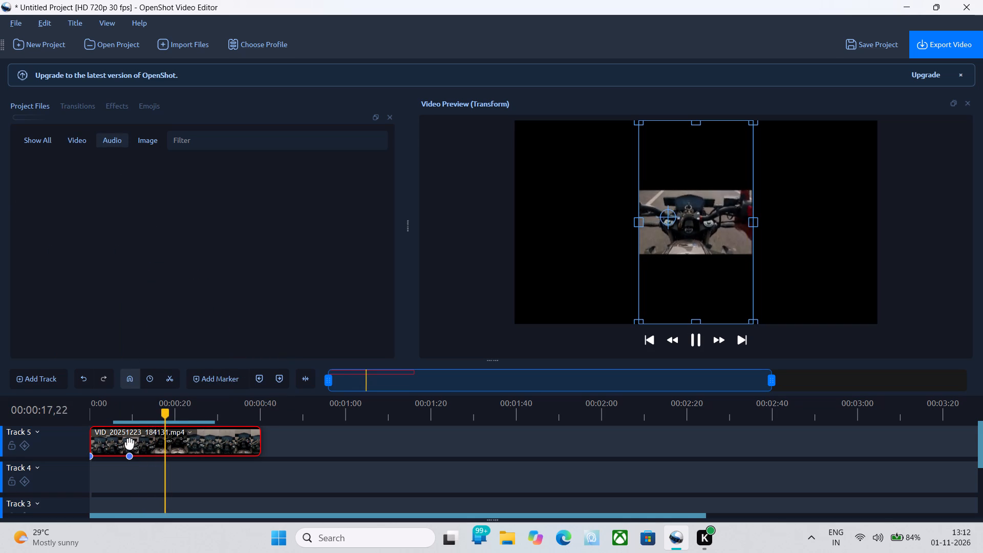
left_click(139, 444)
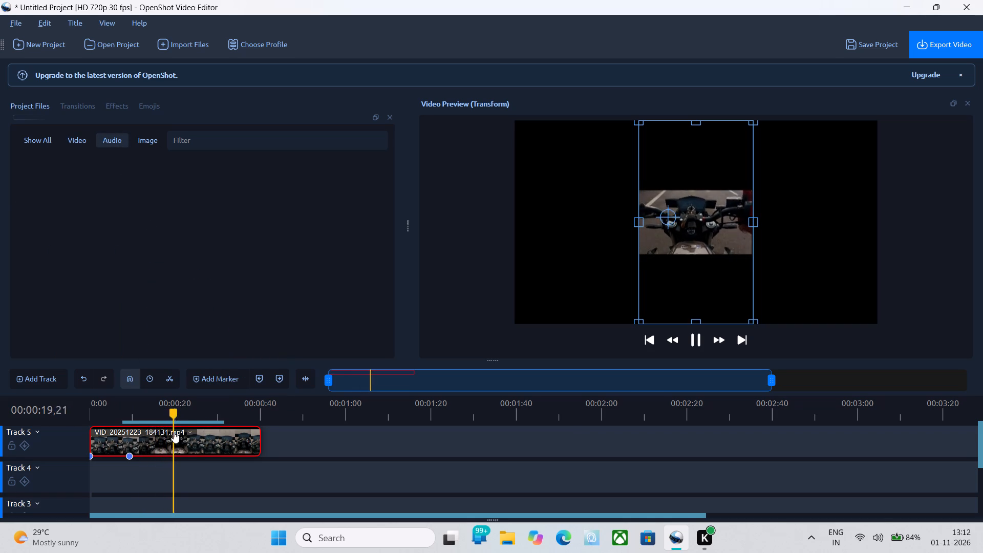
left_click_drag(174, 414, 84, 416)
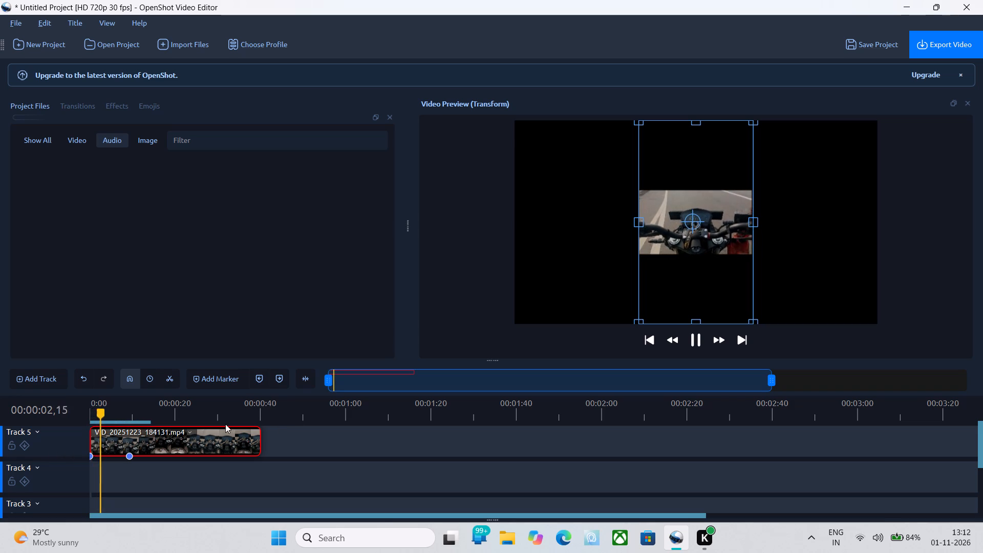
key("space")
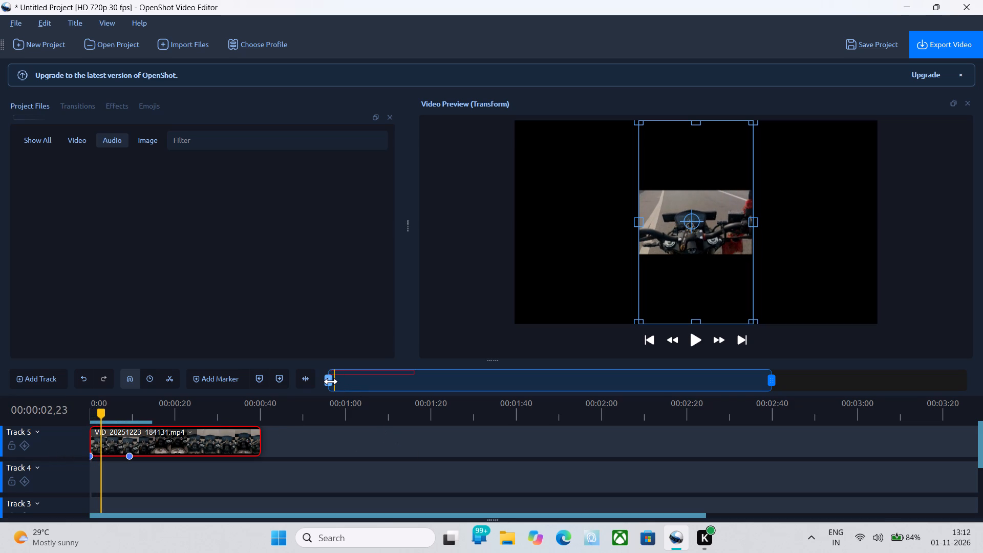
Enable the timeline's Timing and Razor modes, with the Track 5 clip spanning the full visible timeline.
left_click_drag(331, 381, 317, 390)
left_click_drag(317, 390, 306, 391)
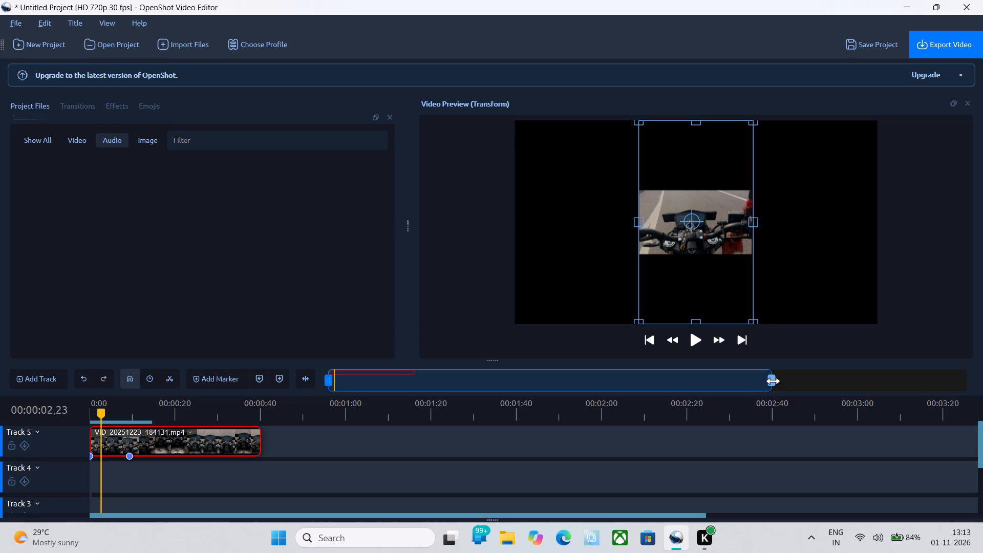
left_click_drag(773, 381, 728, 390)
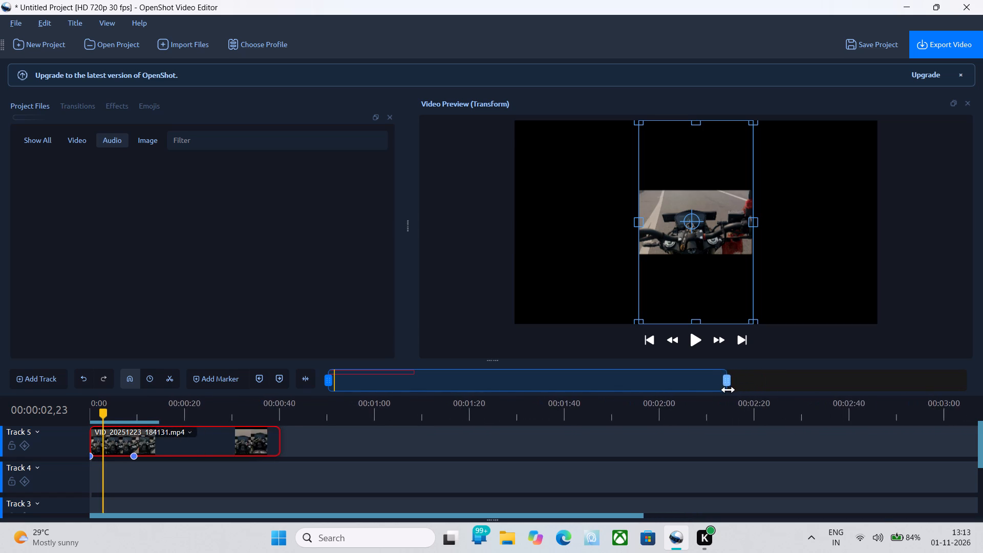
left_click_drag(728, 390, 598, 412)
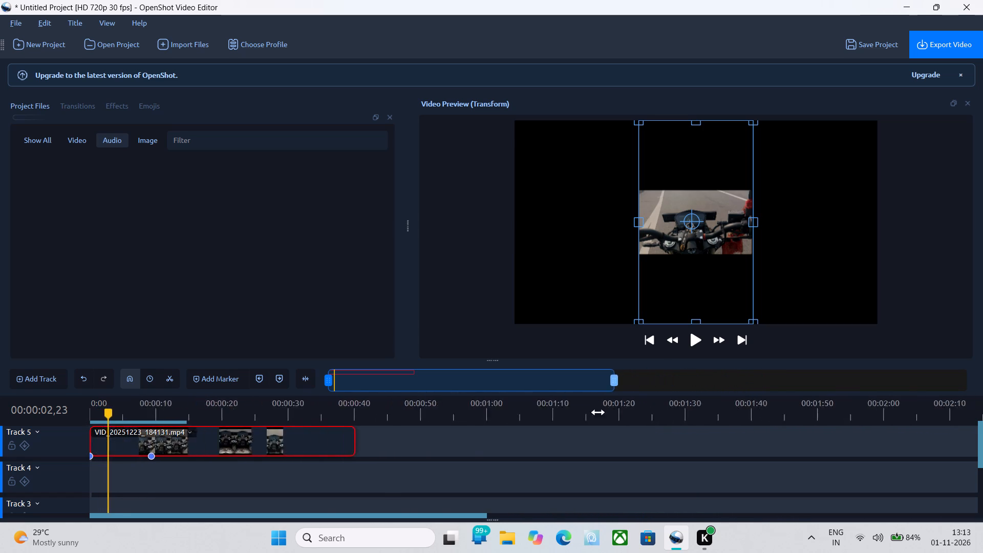
left_click_drag(598, 412, 422, 425)
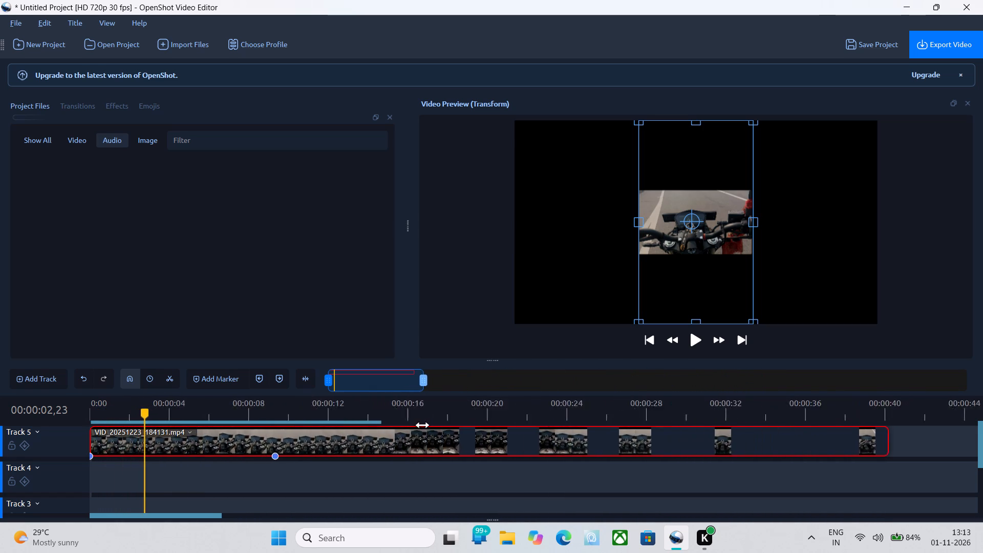
left_click_drag(422, 425, 413, 428)
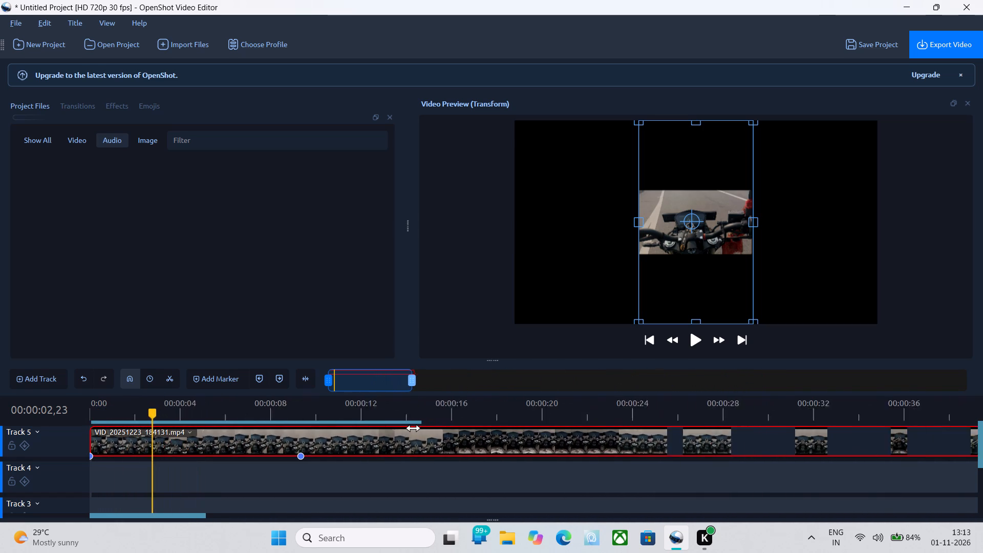
left_click_drag(413, 428, 415, 429)
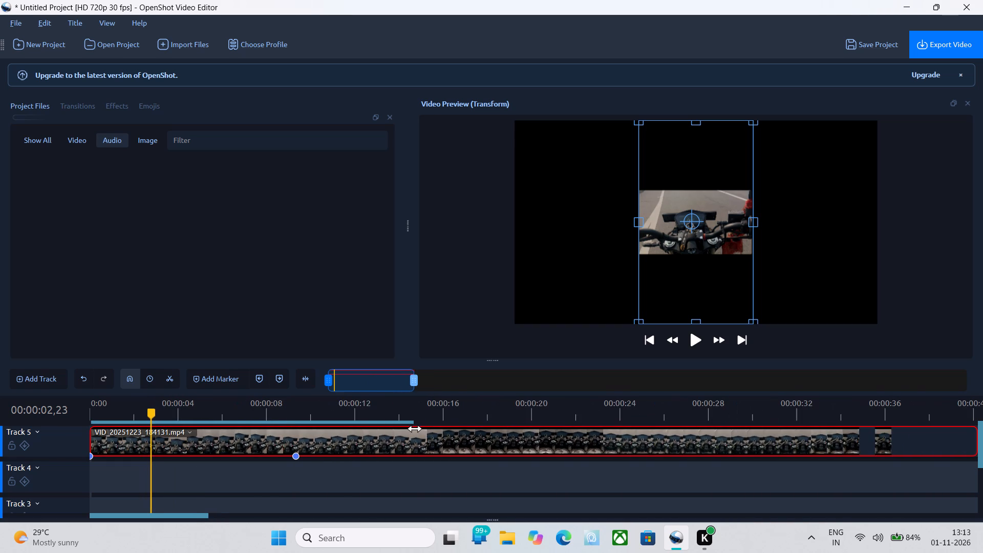
left_click_drag(415, 429, 416, 429)
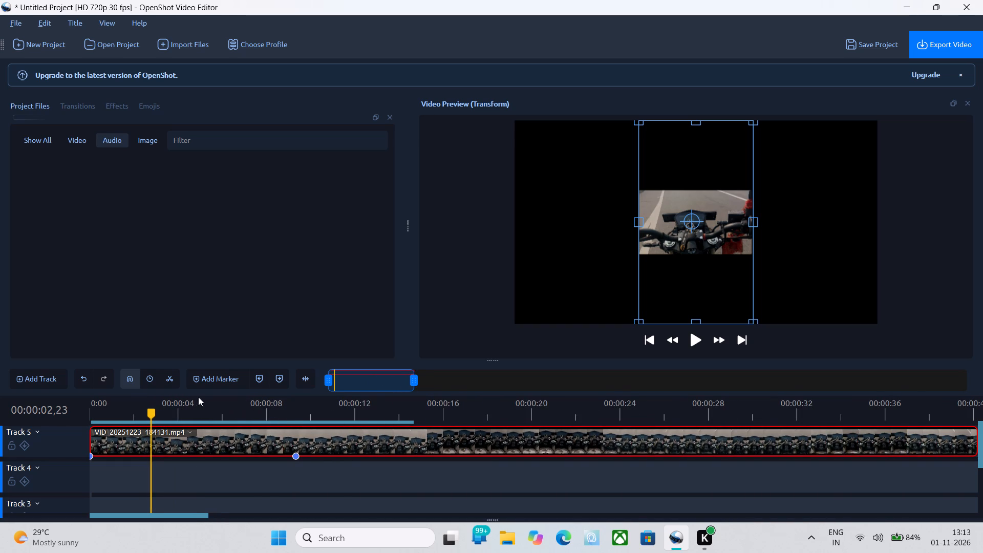
left_click(152, 378)
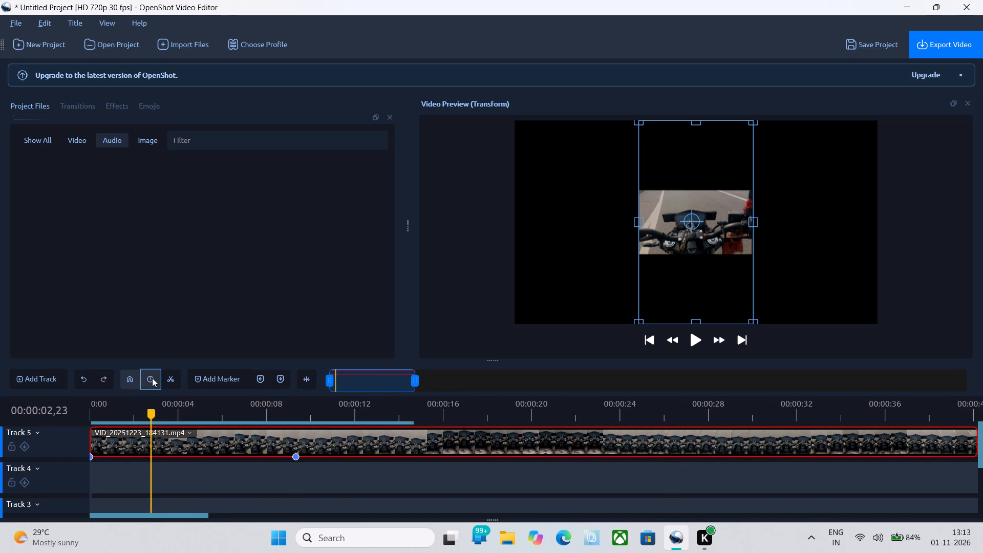
left_click(172, 381)
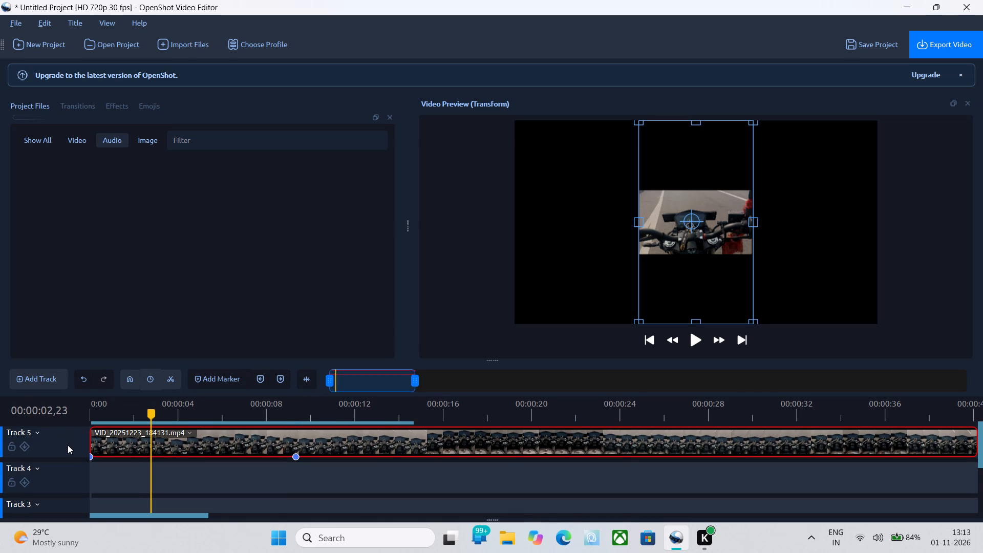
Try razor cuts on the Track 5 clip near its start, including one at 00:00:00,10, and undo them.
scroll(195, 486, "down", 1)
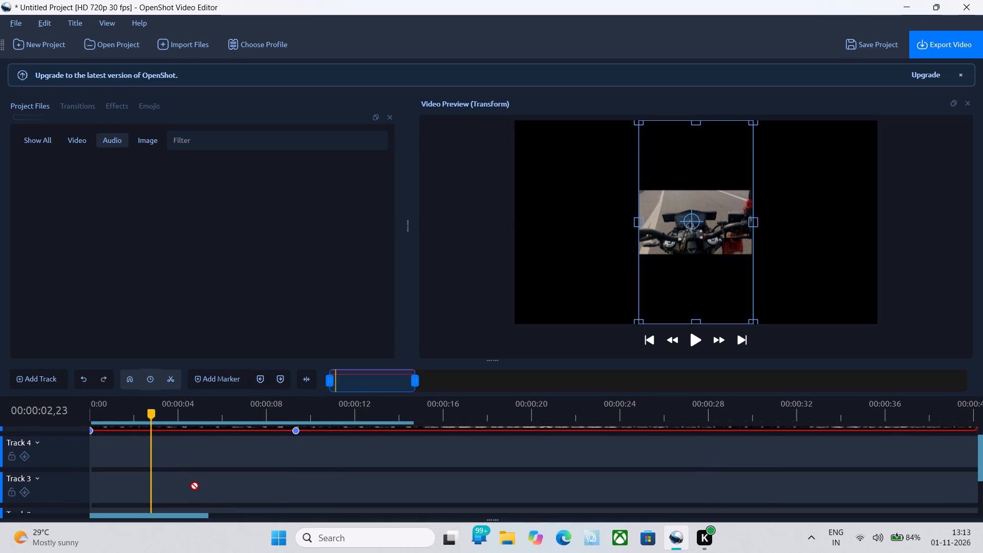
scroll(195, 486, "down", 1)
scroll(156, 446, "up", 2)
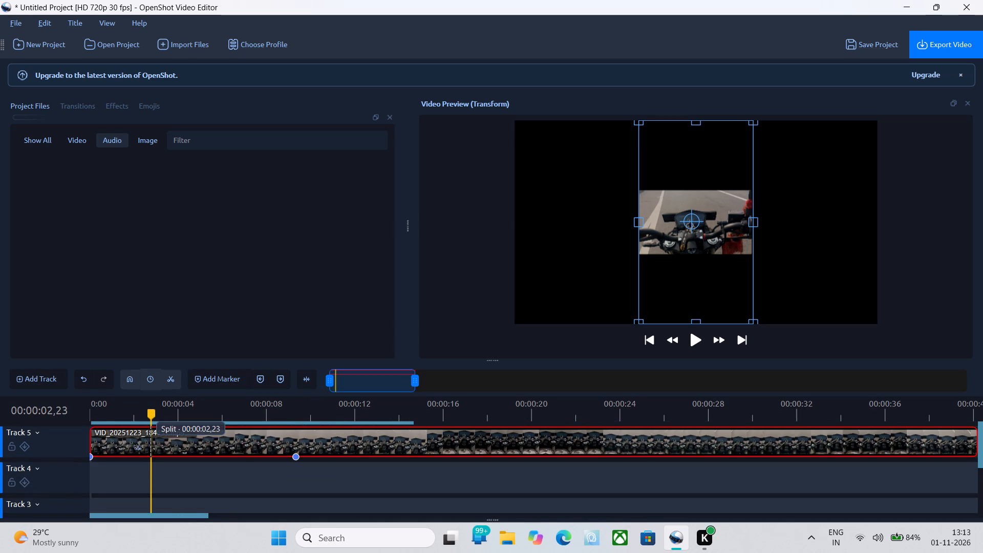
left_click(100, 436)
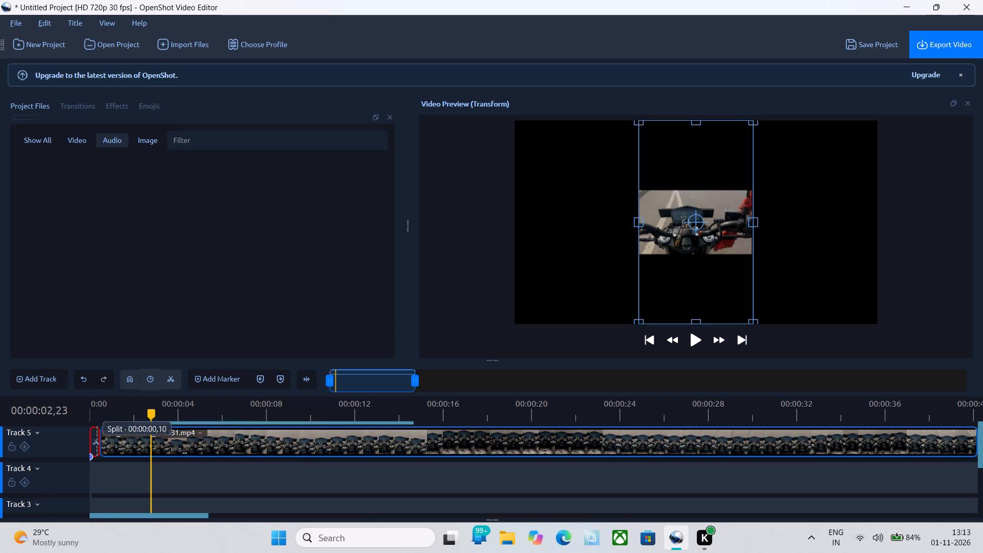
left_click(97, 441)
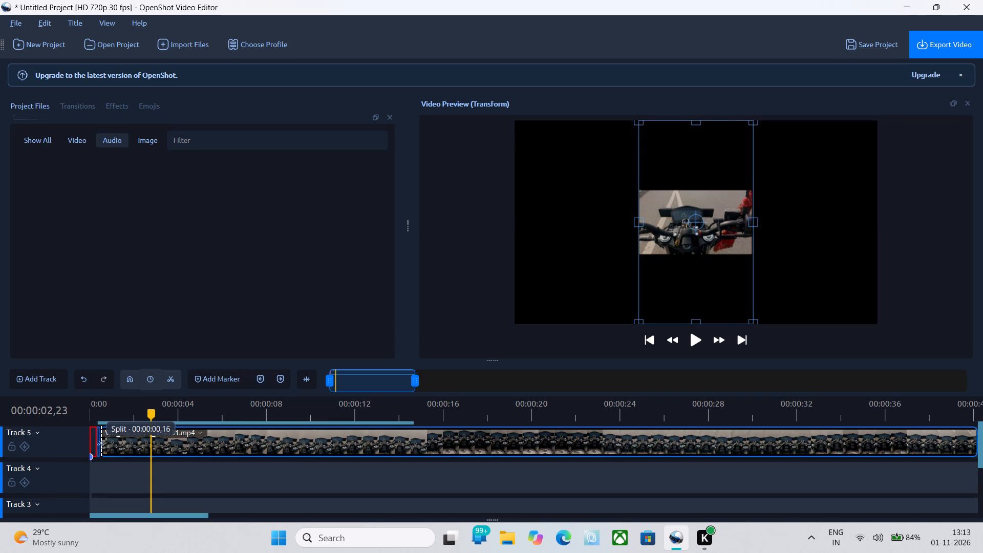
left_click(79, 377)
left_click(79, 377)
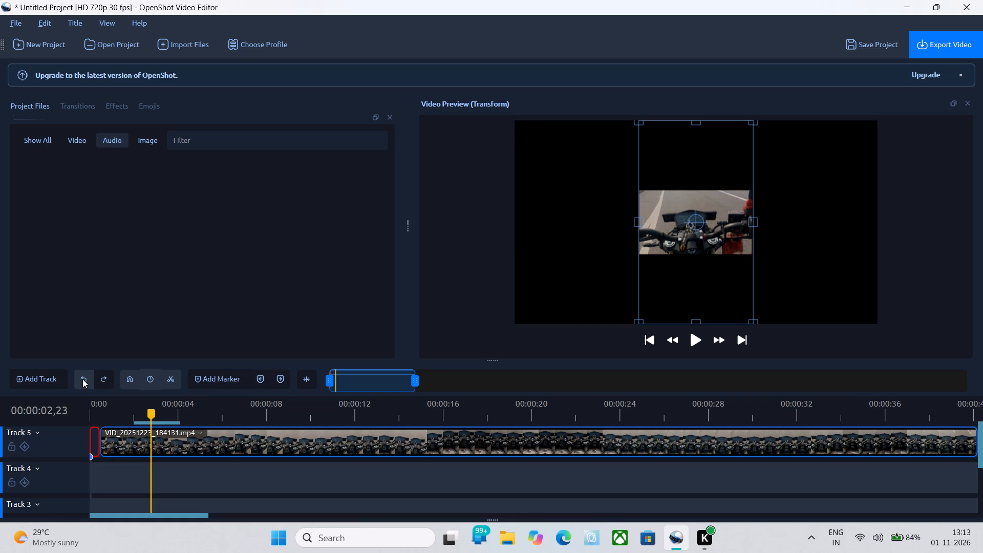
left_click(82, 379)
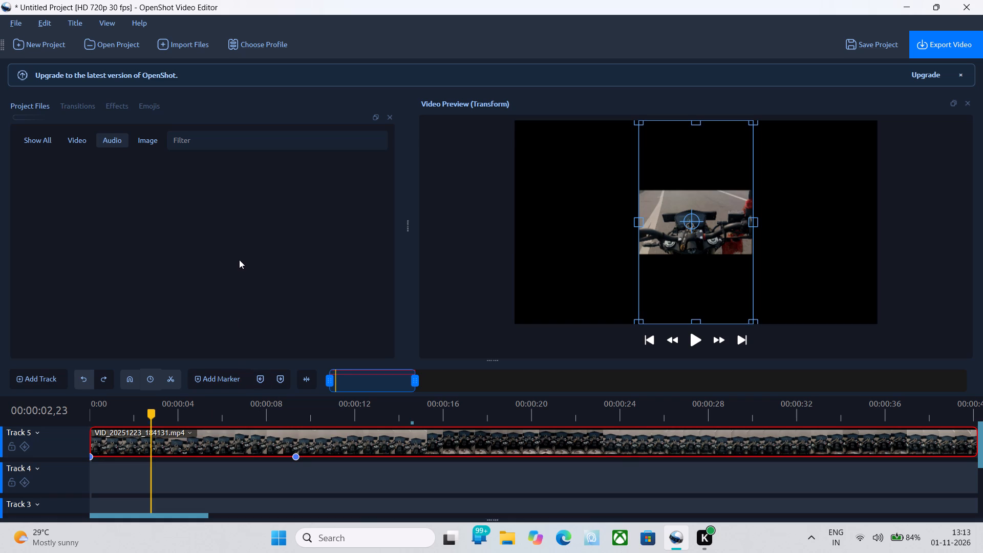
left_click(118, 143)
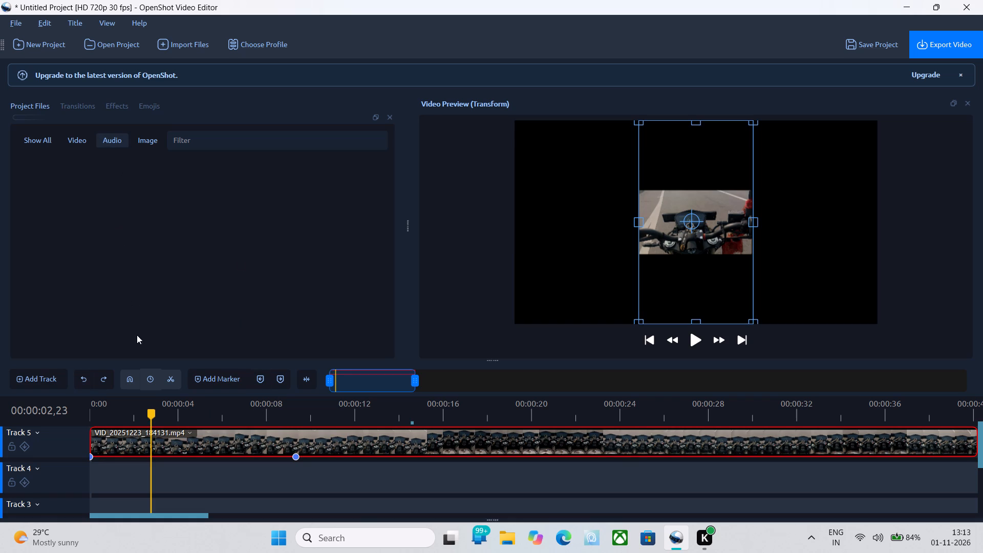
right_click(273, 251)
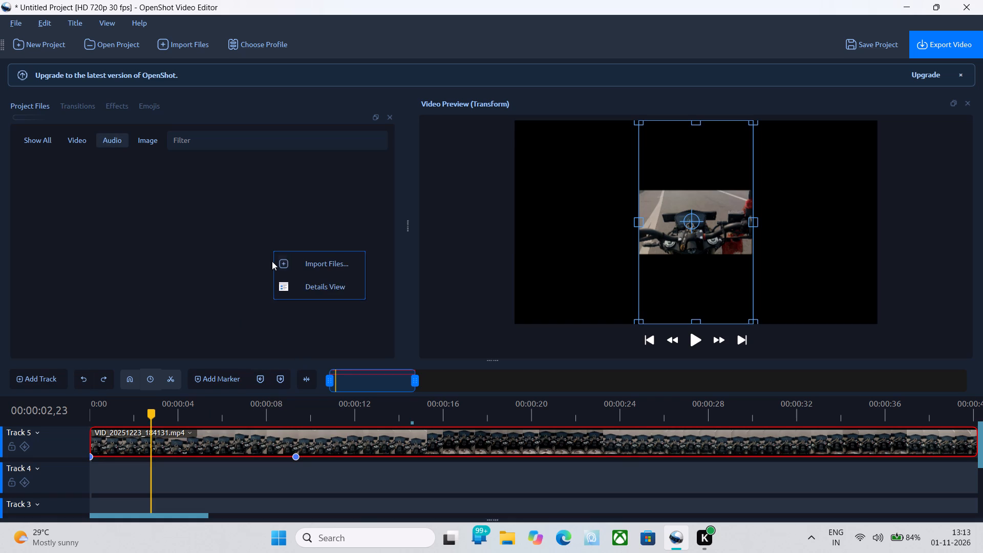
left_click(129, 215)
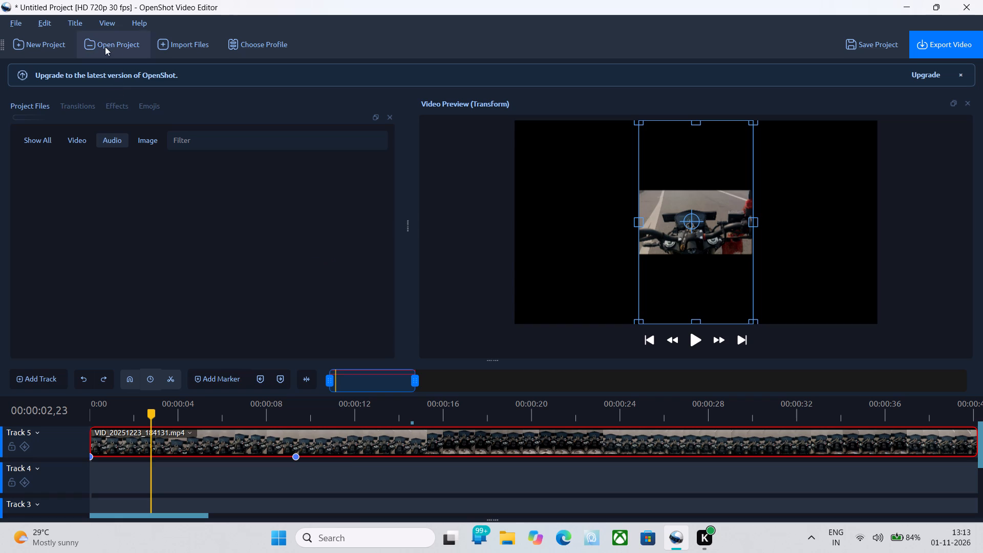
Import VID_20260607_173727 from the Mobile Access folder and show the project's video files.
left_click(186, 46)
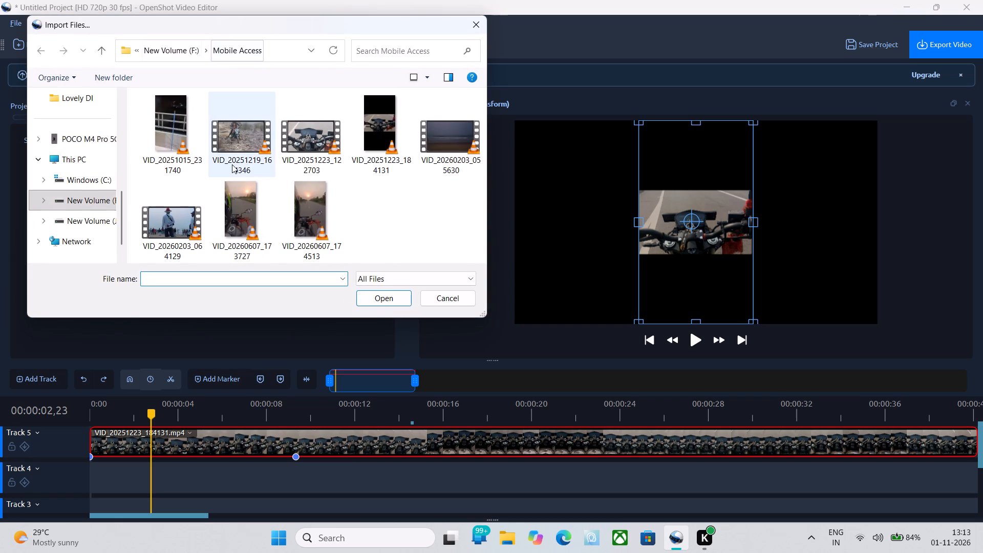
double_click(254, 210)
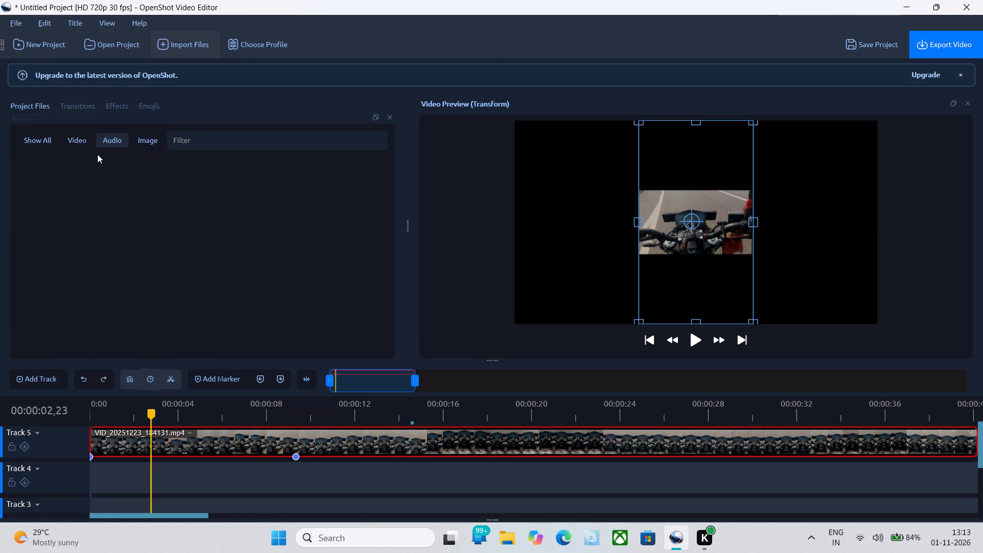
left_click(75, 142)
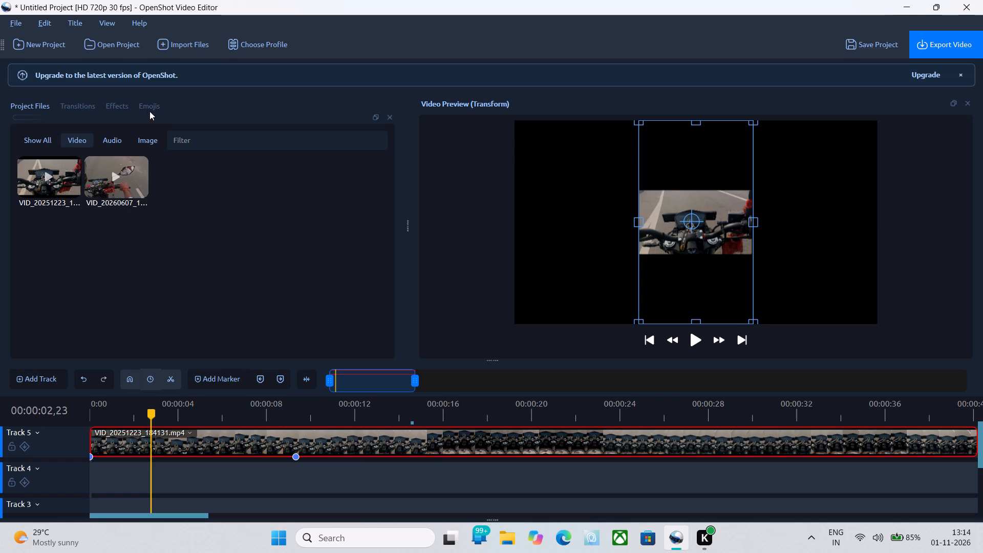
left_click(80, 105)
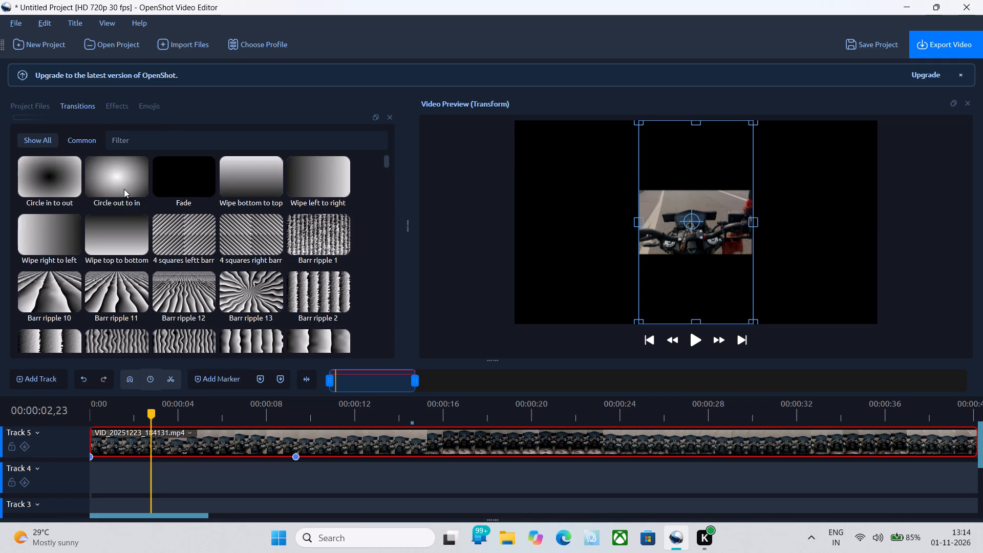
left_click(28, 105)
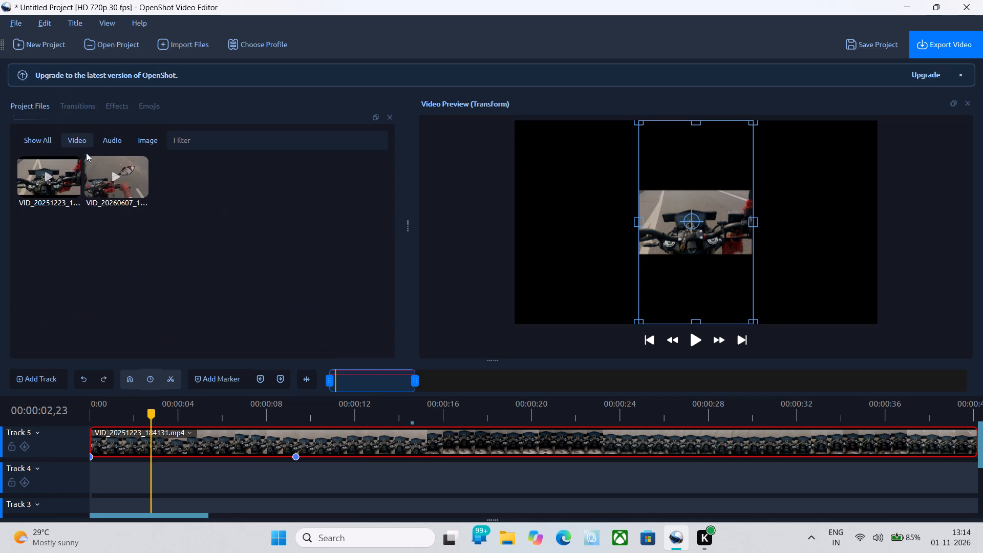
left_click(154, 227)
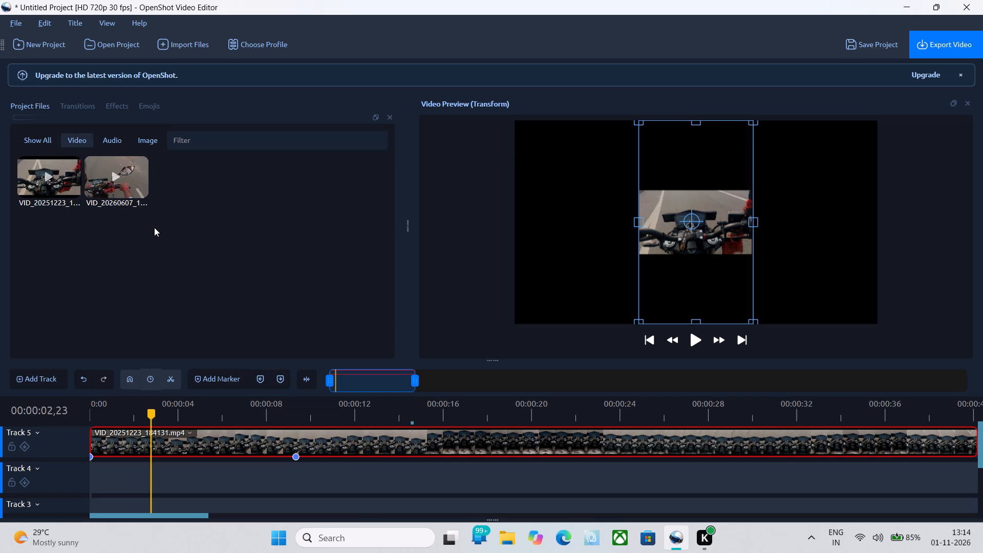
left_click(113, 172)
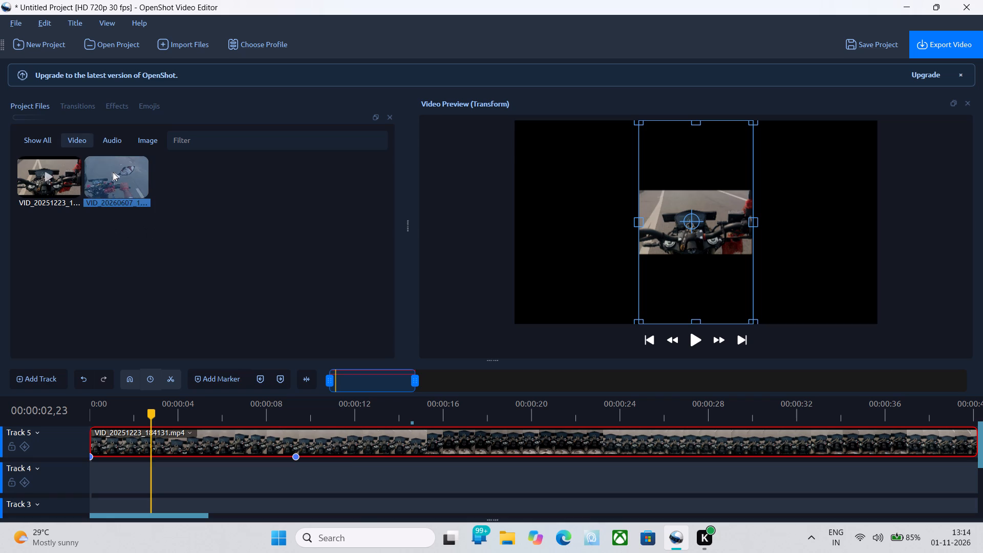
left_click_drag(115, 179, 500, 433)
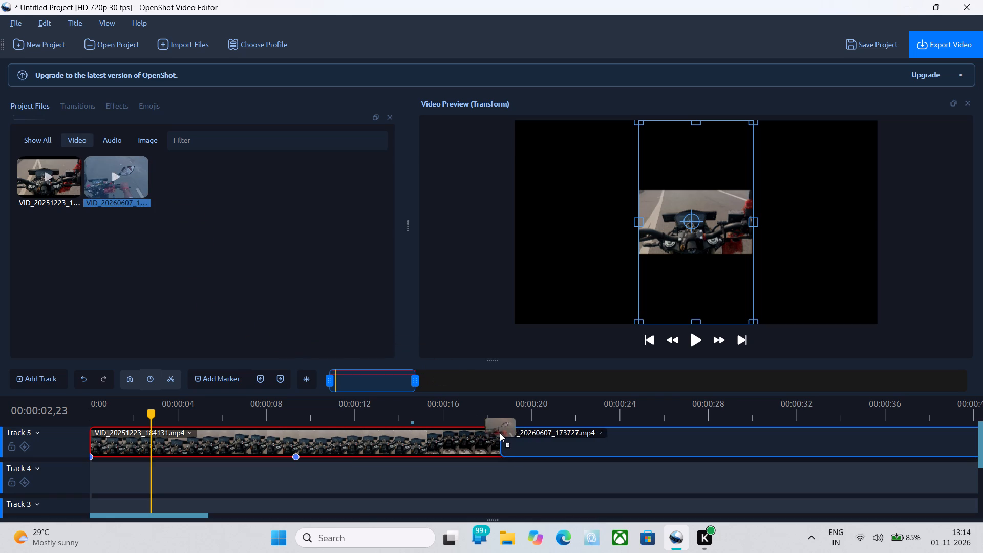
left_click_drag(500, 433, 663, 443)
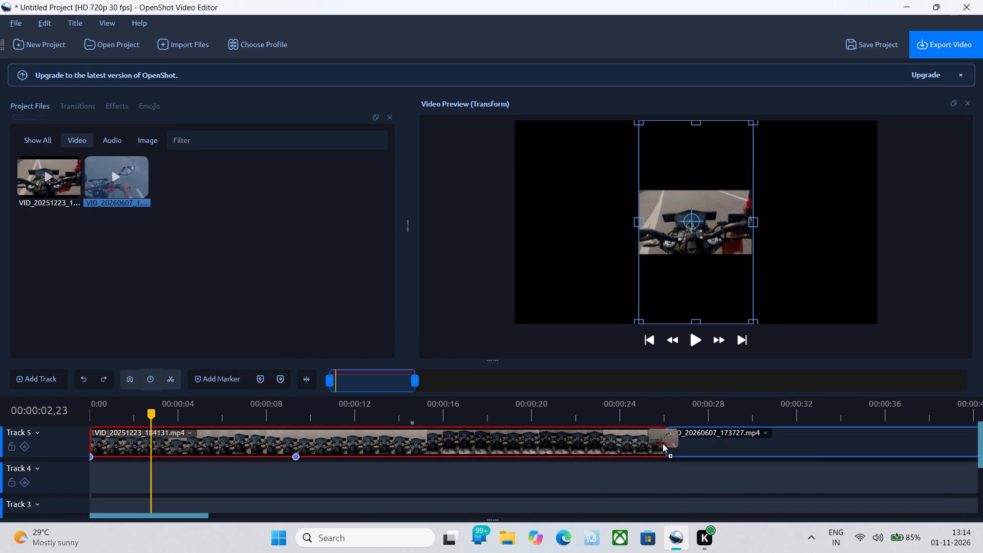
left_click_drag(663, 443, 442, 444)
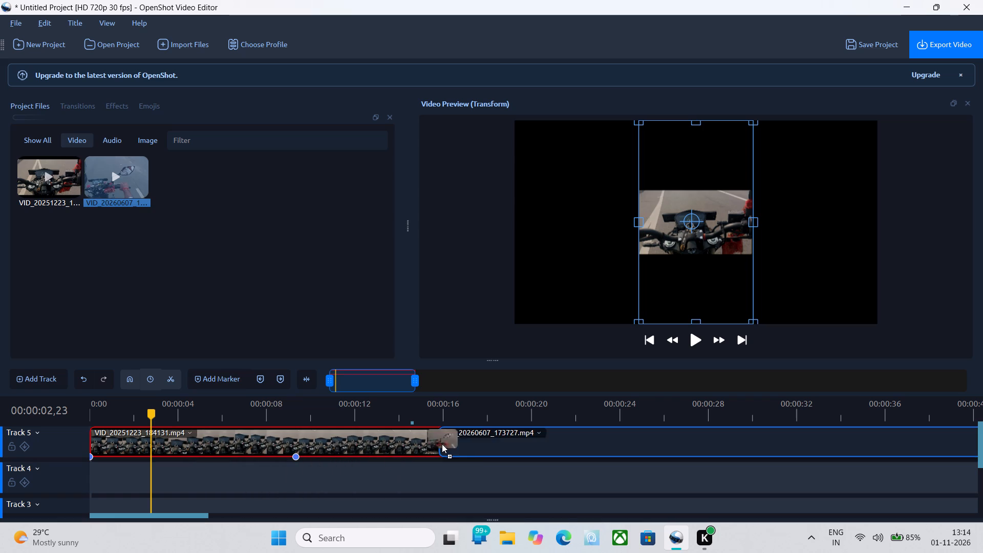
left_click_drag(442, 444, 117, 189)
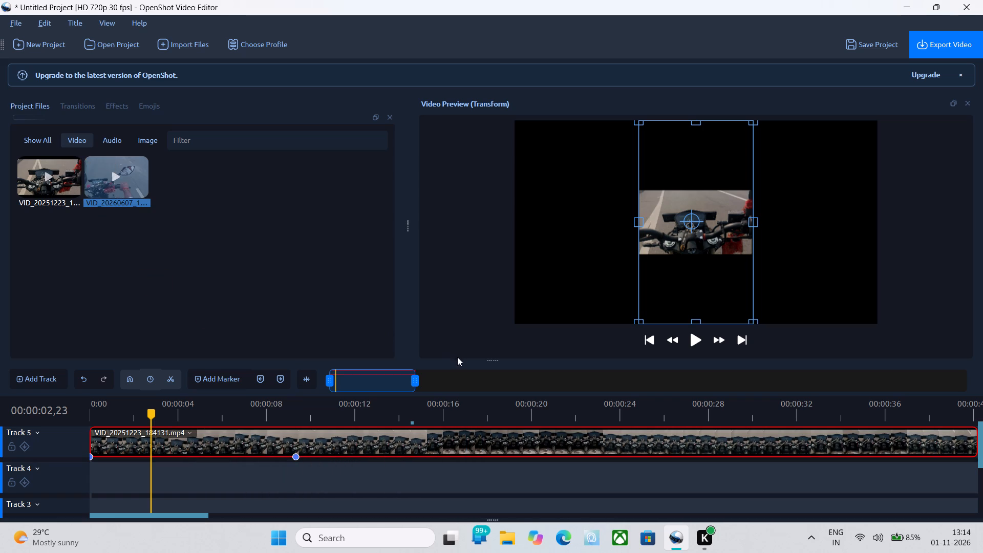
Place VID_20260607_173727 on Track 4 so it starts where the Track 5 clip ends, at about 40 seconds.
left_click_drag(414, 378, 538, 383)
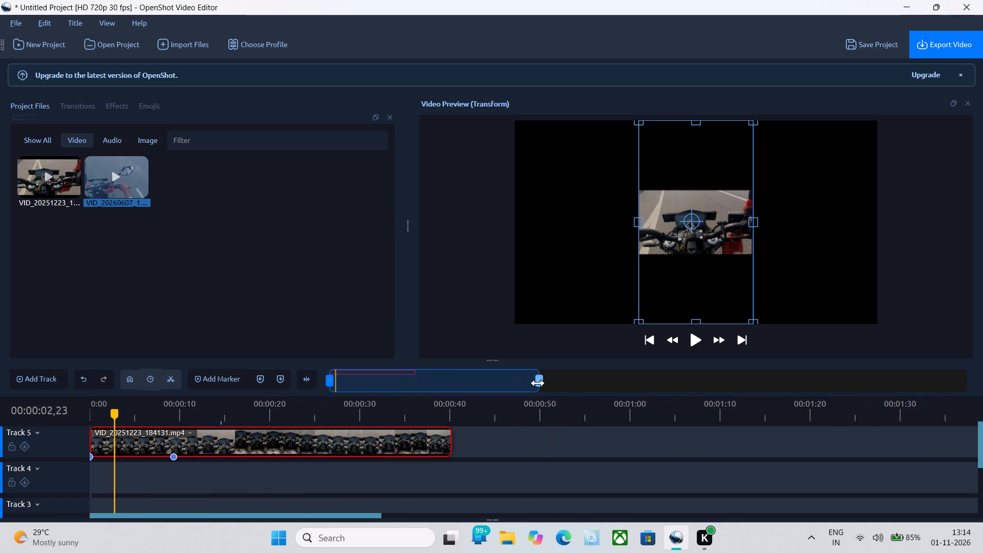
left_click_drag(121, 195, 408, 339)
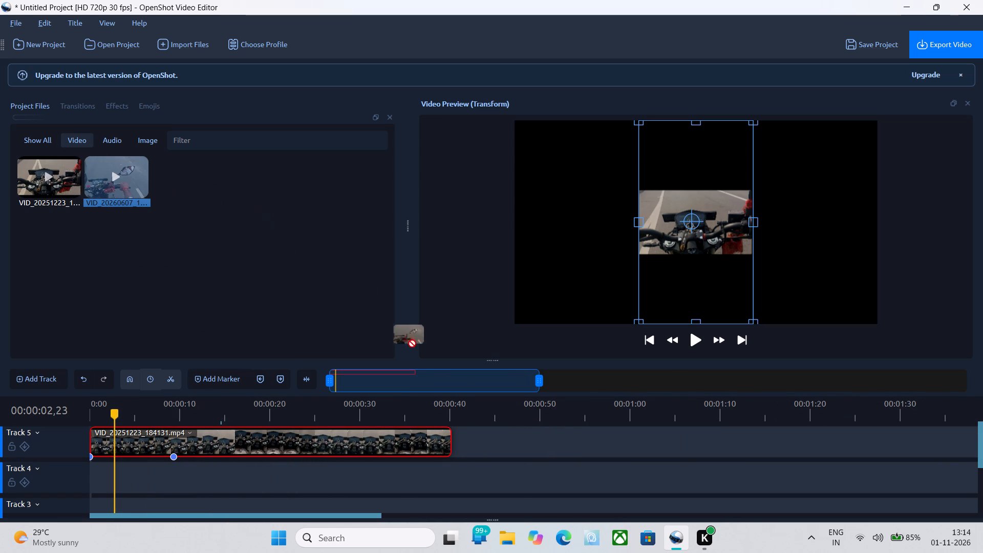
left_click_drag(408, 339, 459, 460)
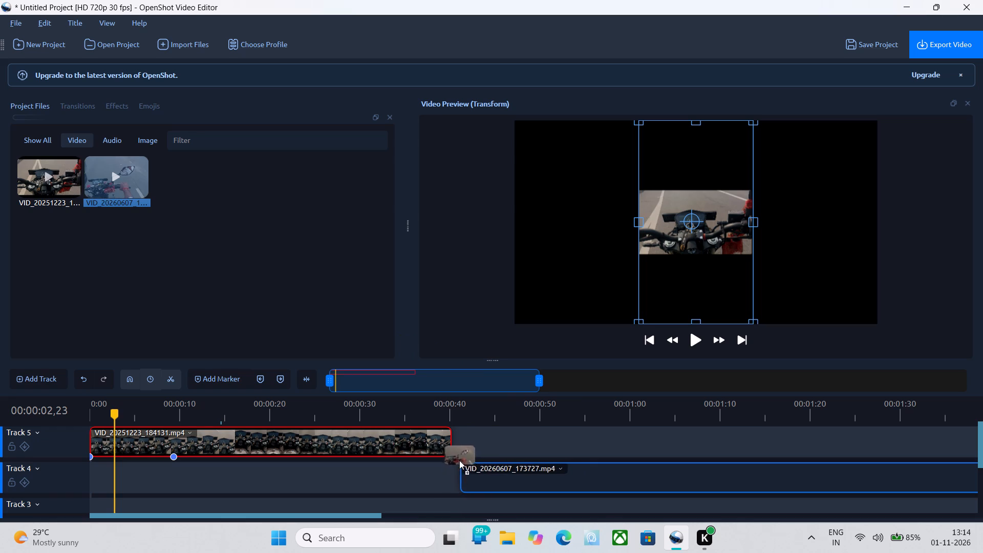
left_click_drag(459, 460, 457, 470)
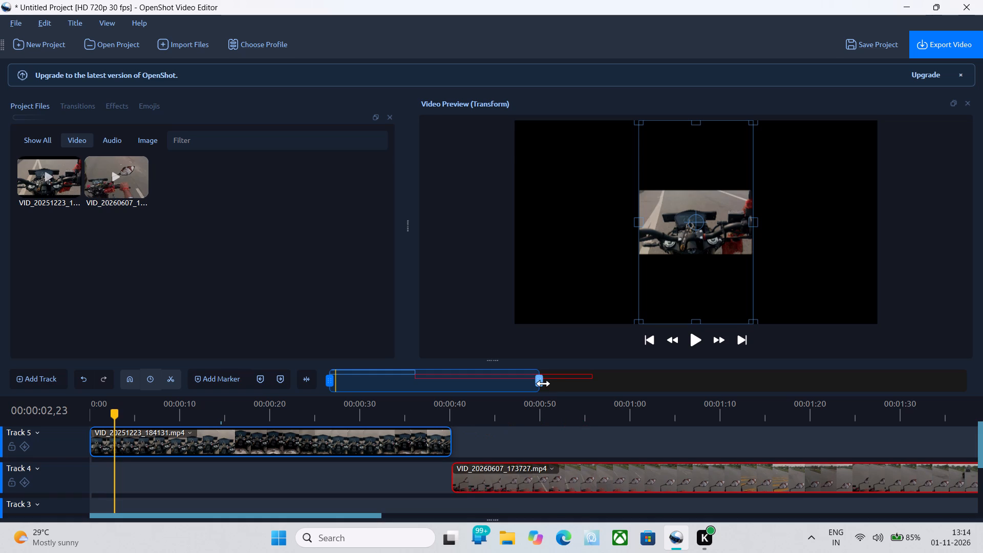
left_click_drag(543, 382, 599, 388)
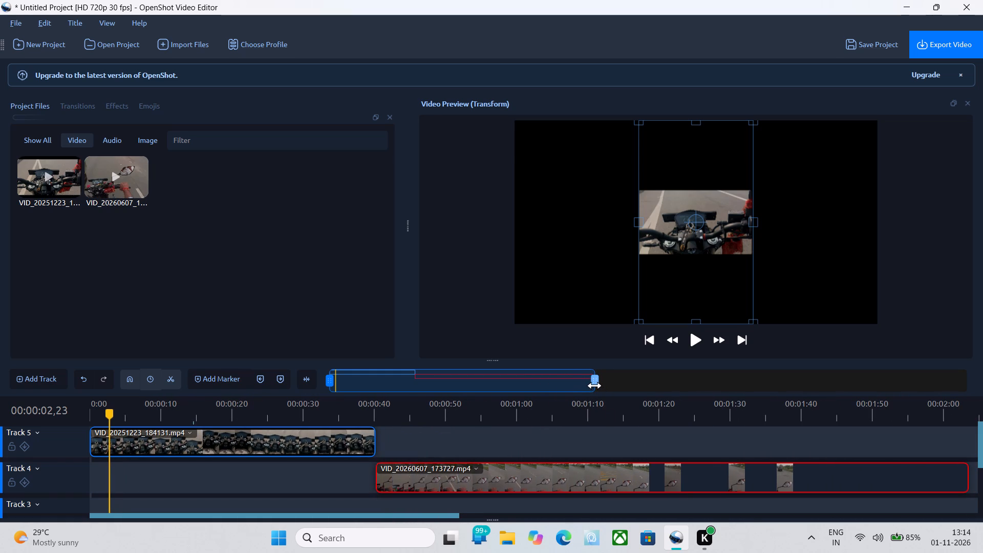
left_click(594, 386)
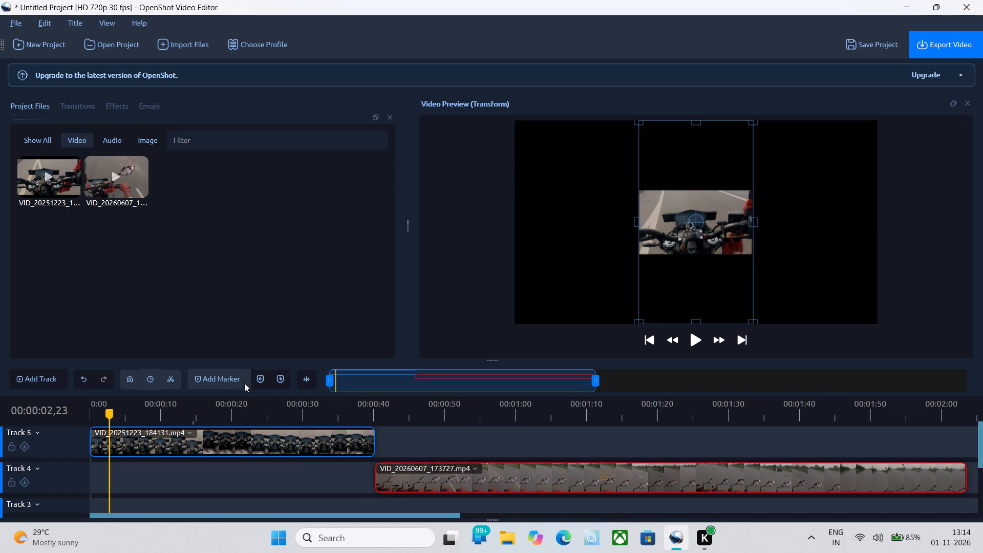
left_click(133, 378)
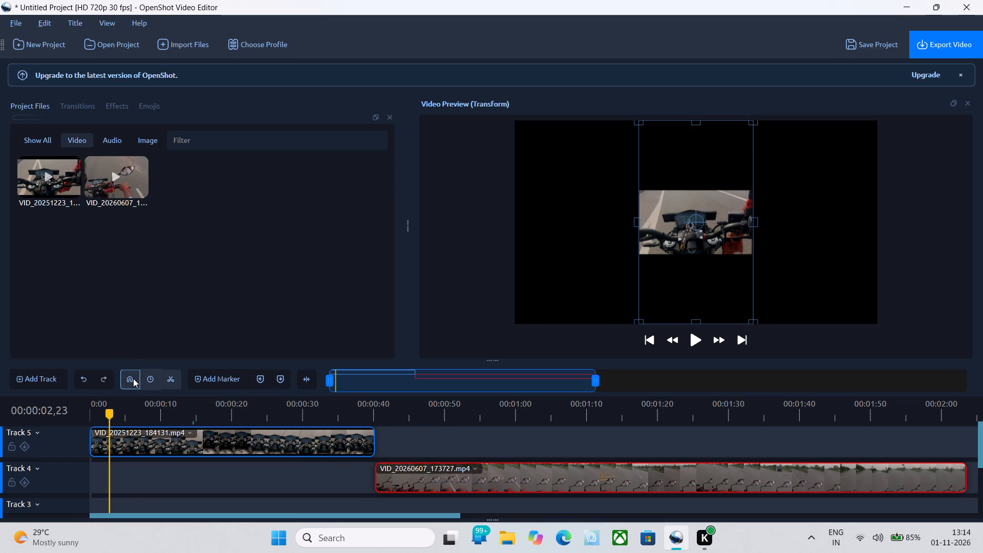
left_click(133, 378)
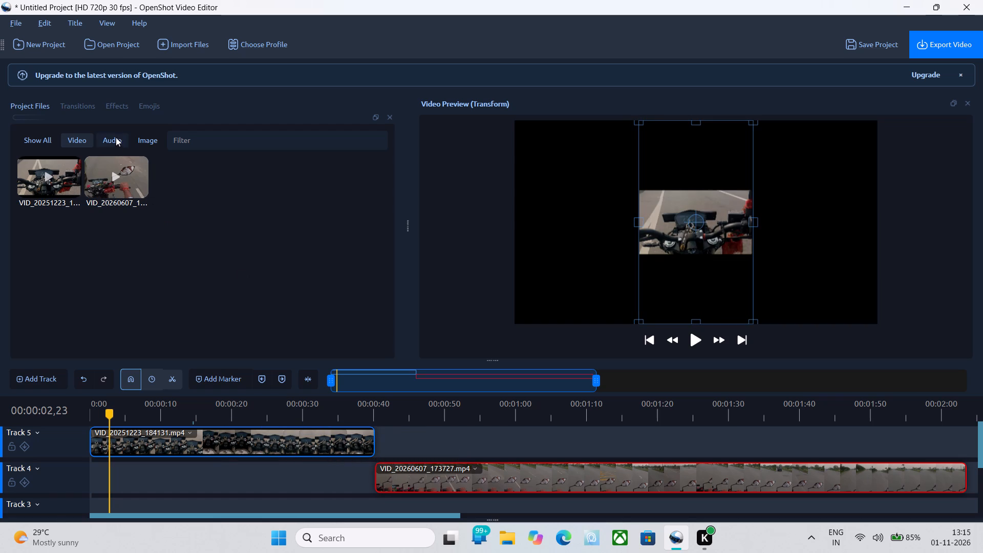
Add the Barr ripple 12 transition to Track 5 directly after the end of the clip, at about 40 seconds.
left_click(86, 110)
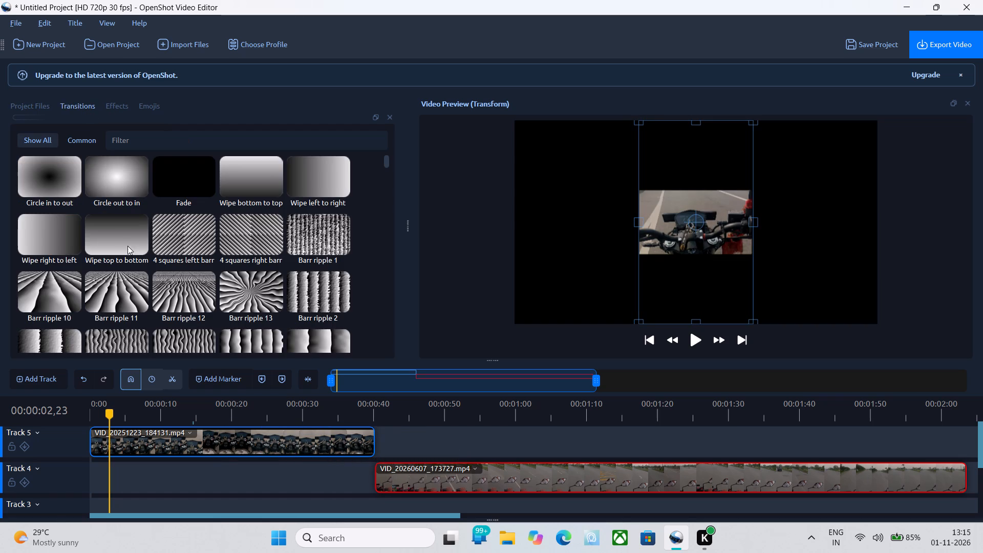
left_click(174, 254)
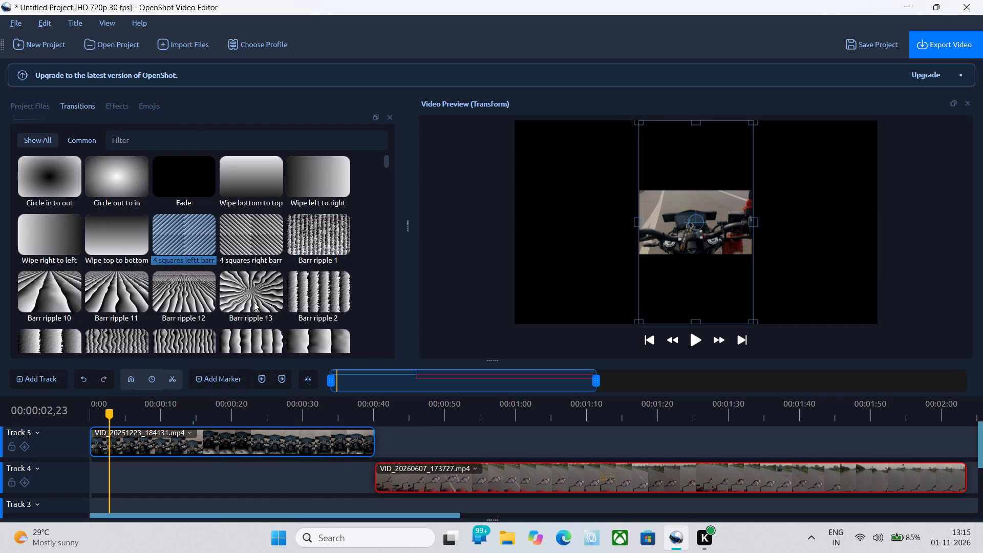
left_click(254, 302)
scroll(207, 265, "down", 1)
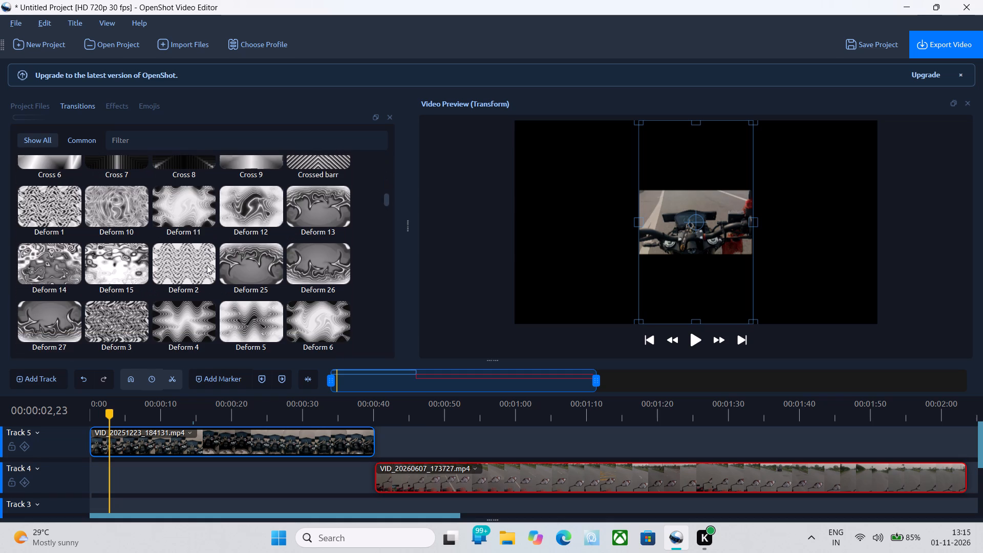
scroll(207, 265, "down", 1)
scroll(180, 263, "up", 1)
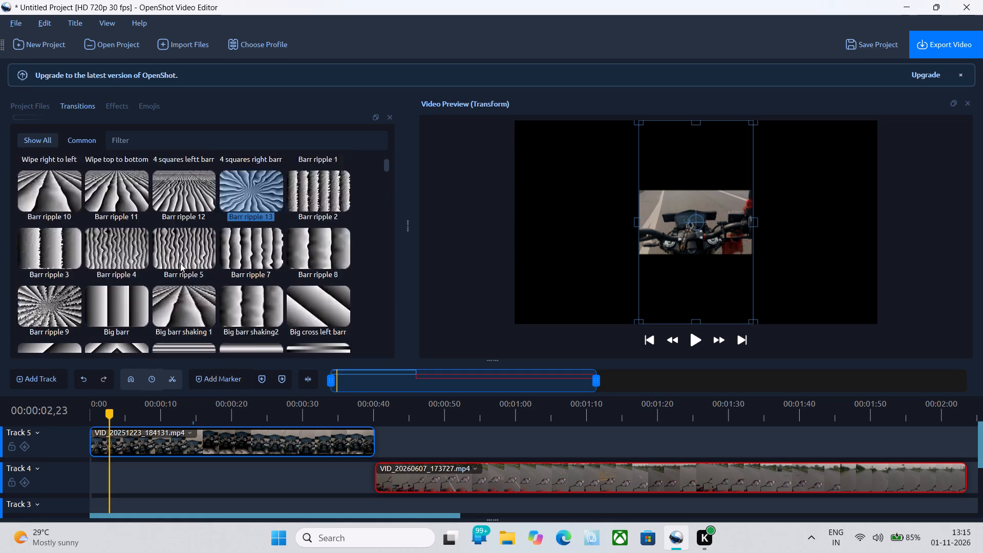
scroll(180, 263, "up", 1)
left_click_drag(187, 304, 368, 429)
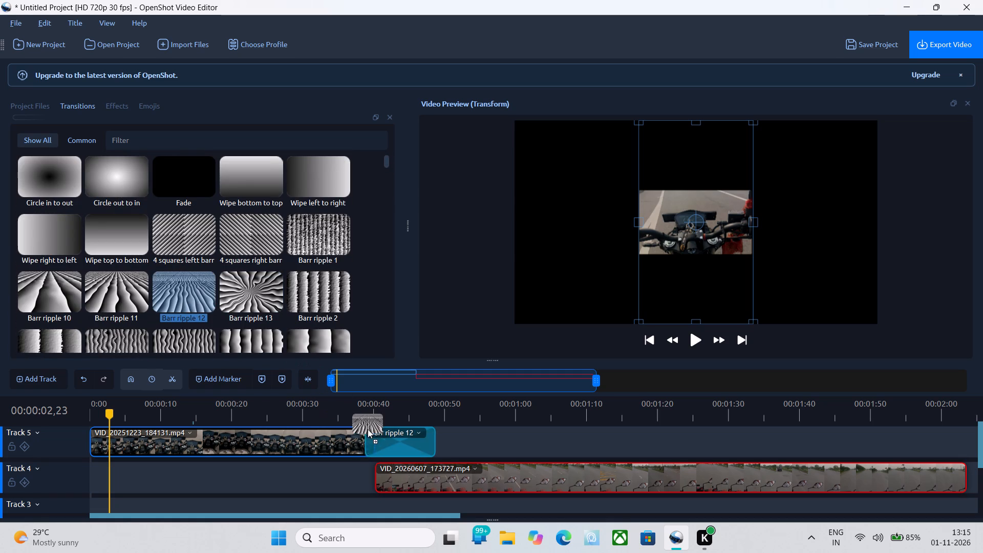
left_click_drag(368, 429, 370, 452)
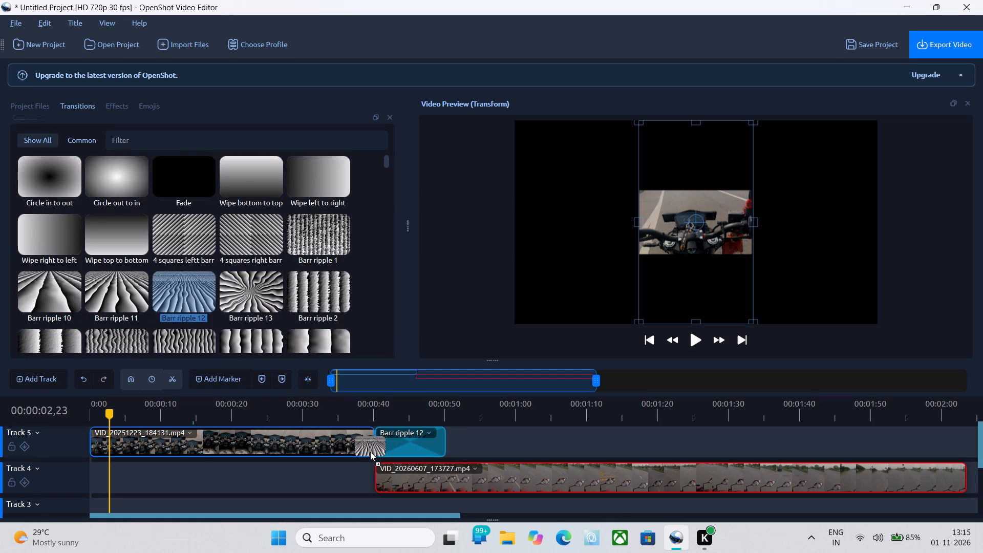
left_click_drag(370, 452, 370, 452)
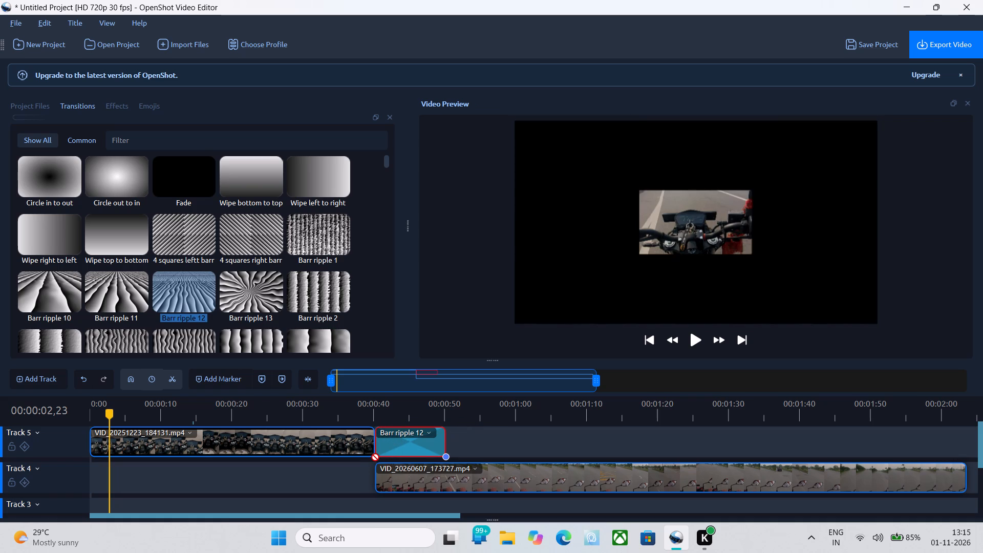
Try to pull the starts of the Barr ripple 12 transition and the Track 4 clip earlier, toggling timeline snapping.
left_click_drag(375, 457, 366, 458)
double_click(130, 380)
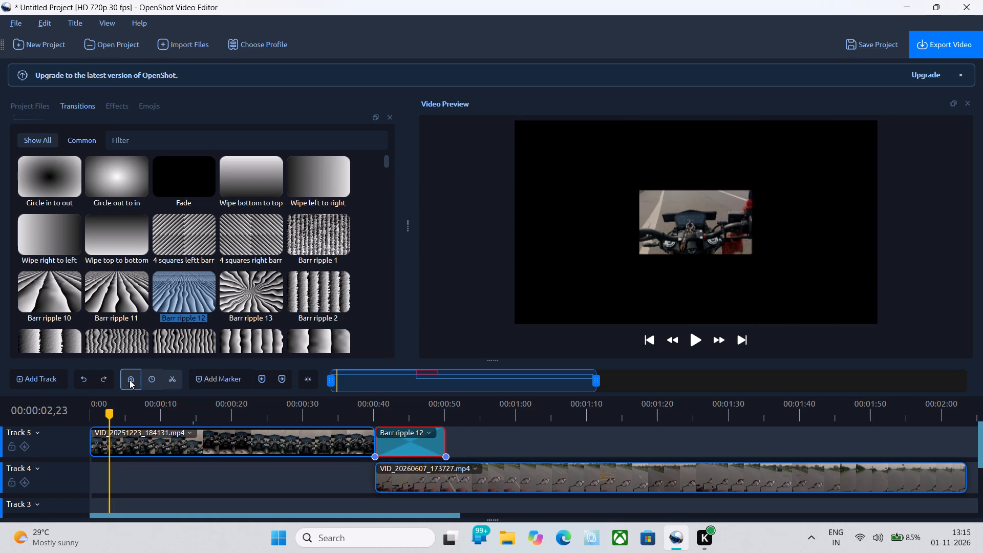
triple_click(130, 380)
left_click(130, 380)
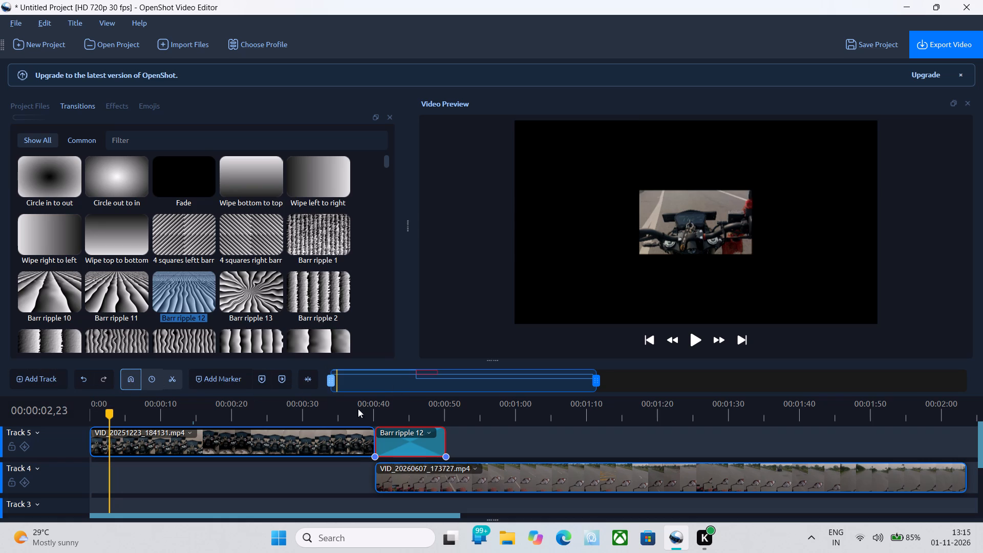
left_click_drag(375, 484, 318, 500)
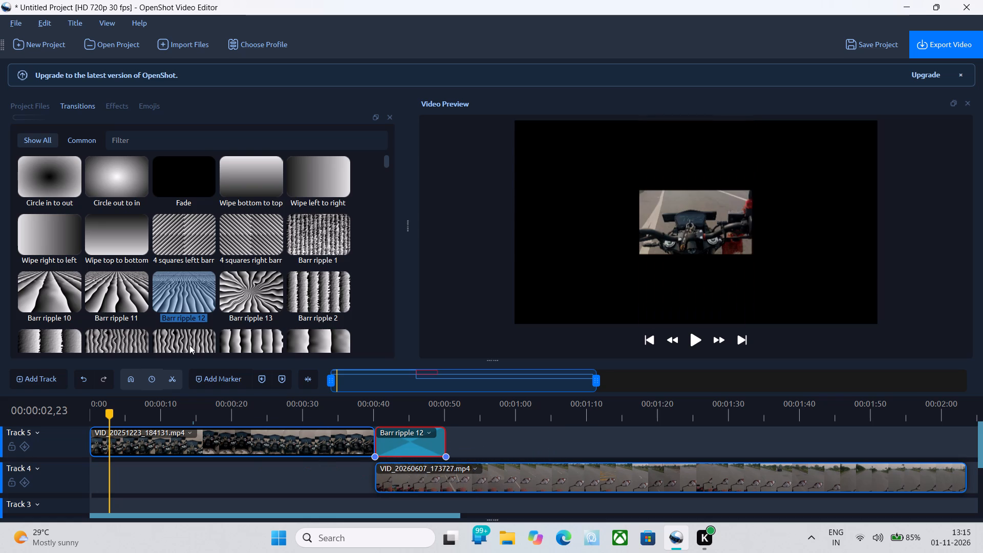
Add the Barr ripple 11 transition over the Track 4 clip, starting at about 57 seconds.
left_click_drag(137, 297, 469, 478)
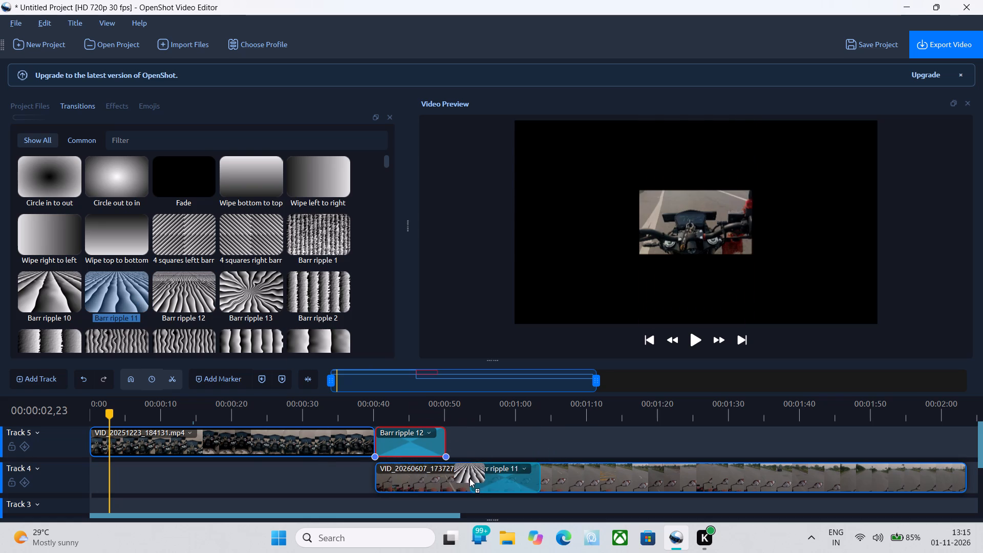
left_click_drag(469, 478, 493, 477)
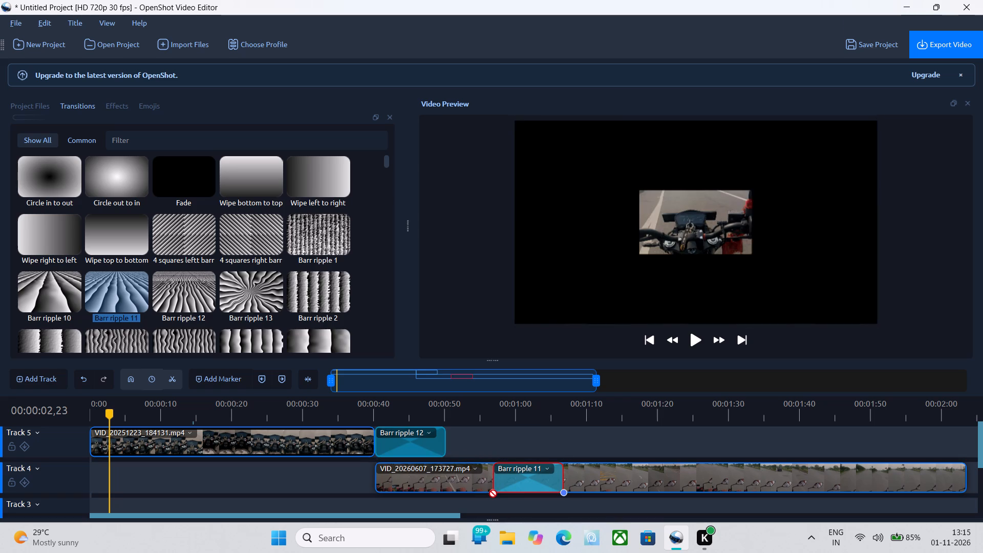
Split the Barr ripple 11 transition on Track 4 at about 1:01 and about 1:06.
left_click_drag(493, 494, 522, 477)
left_click_drag(522, 477, 542, 471)
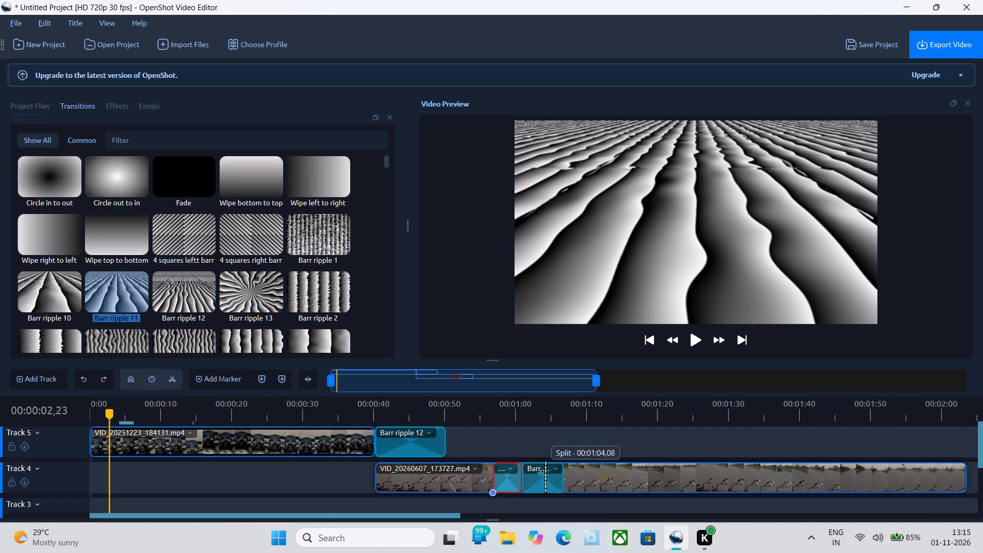
left_click_drag(542, 471, 559, 470)
left_click(559, 470)
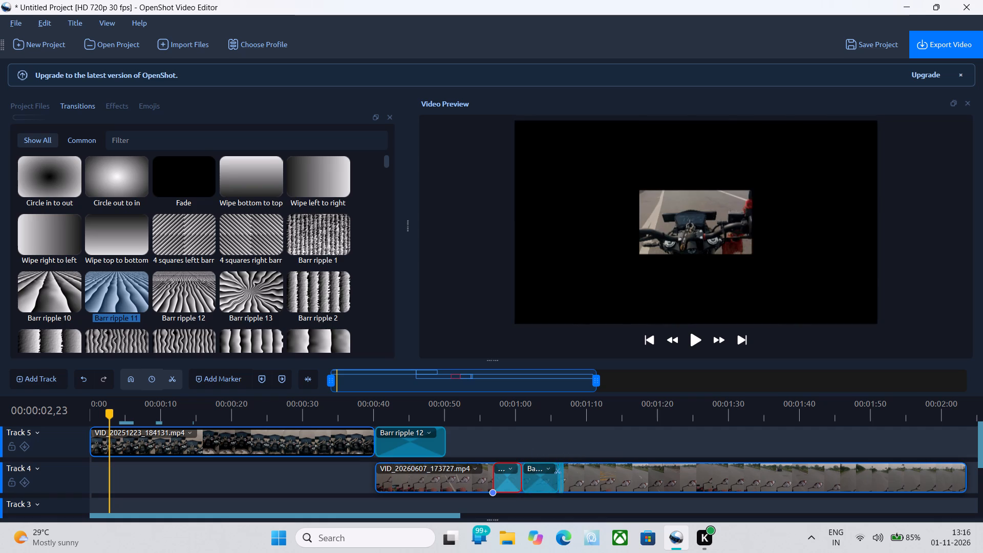
Turn off Razor mode and move the first Barr ripple 11 piece on Track 4 to start at about 1:01.
left_click(171, 379)
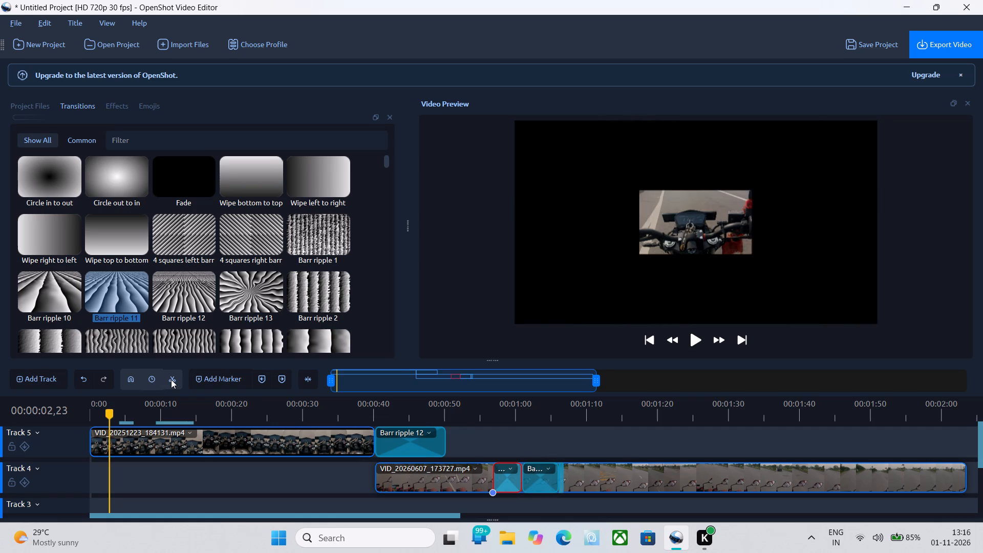
left_click(171, 379)
left_click(171, 379)
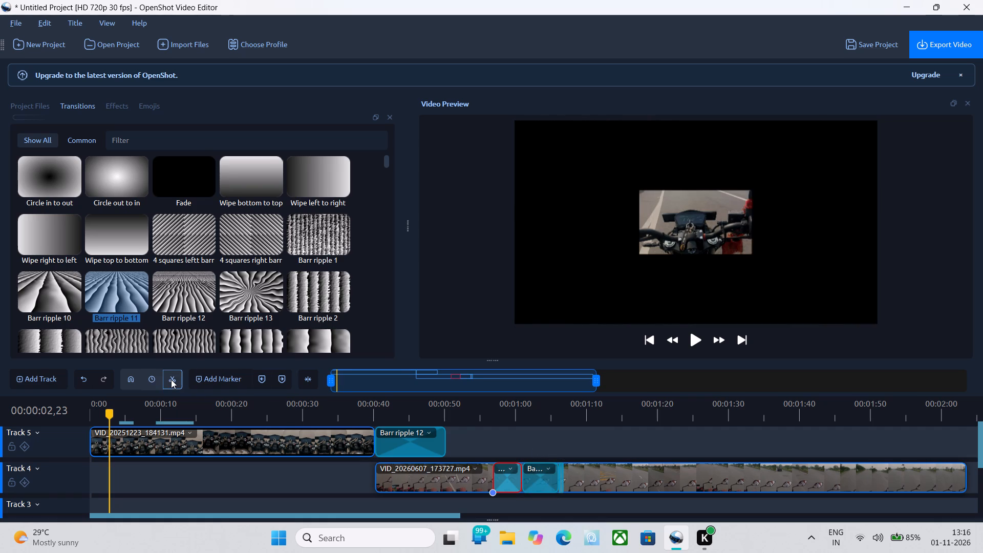
left_click_drag(509, 481, 546, 483)
Remove all three Barr ripple 11 transition pieces from the Track 4 clip.
left_click(538, 476)
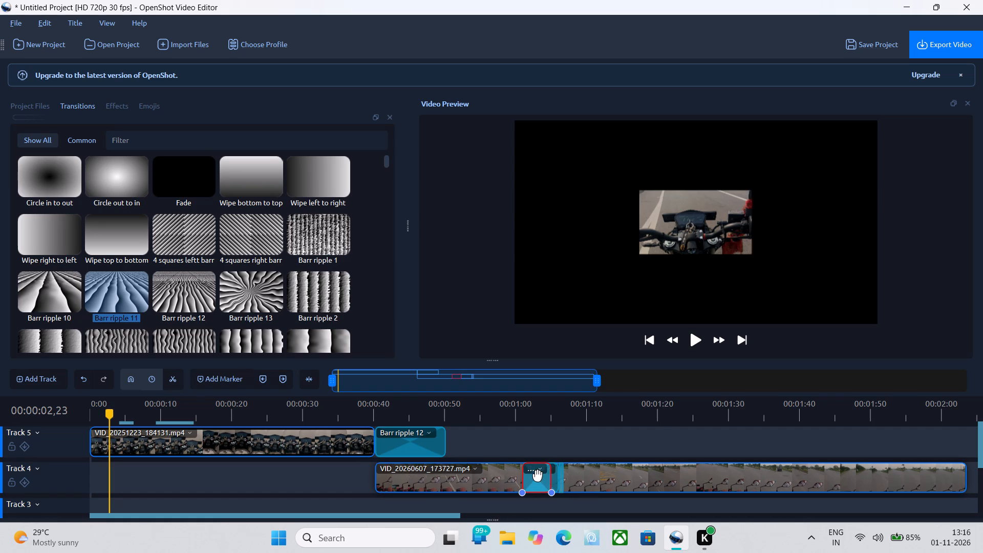
right_click(538, 476)
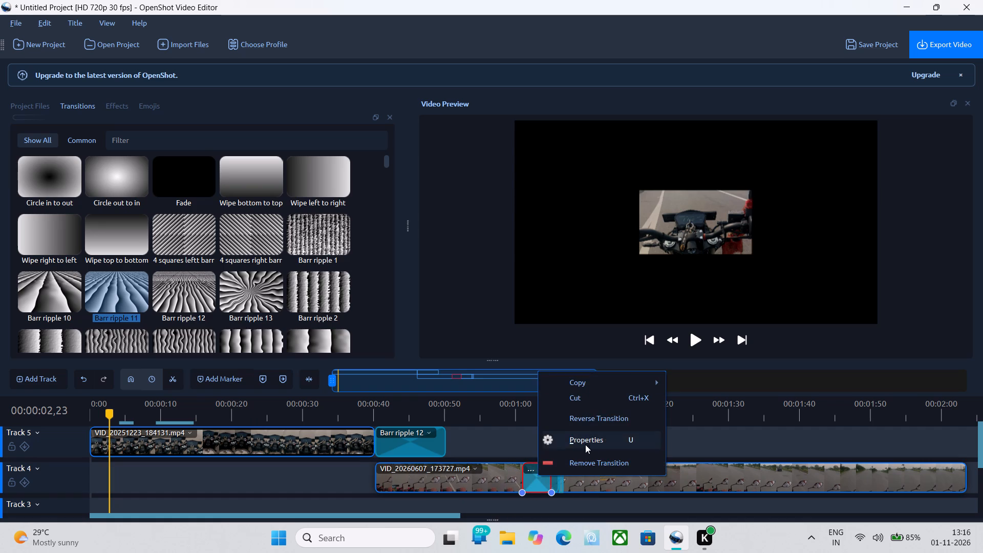
left_click(581, 466)
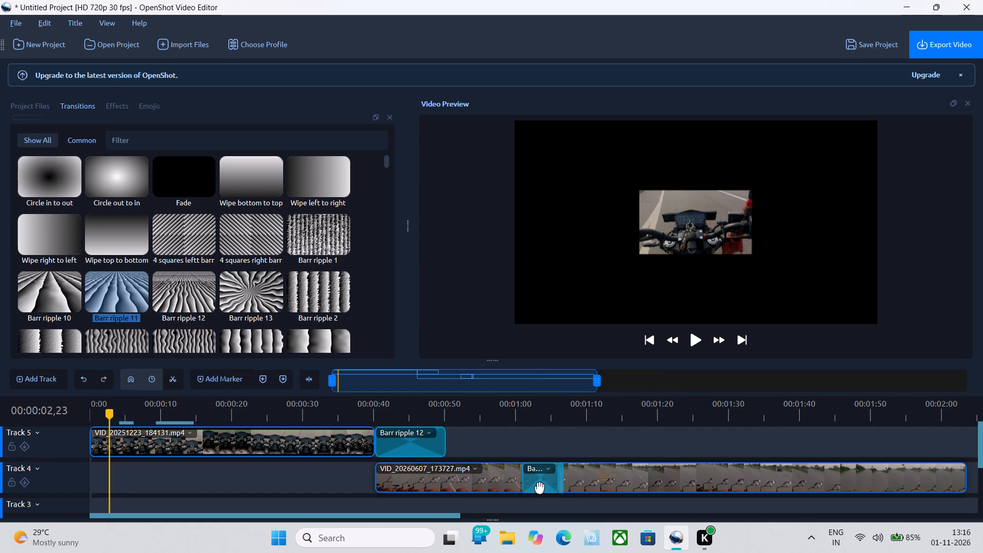
right_click(540, 488)
left_click(579, 474)
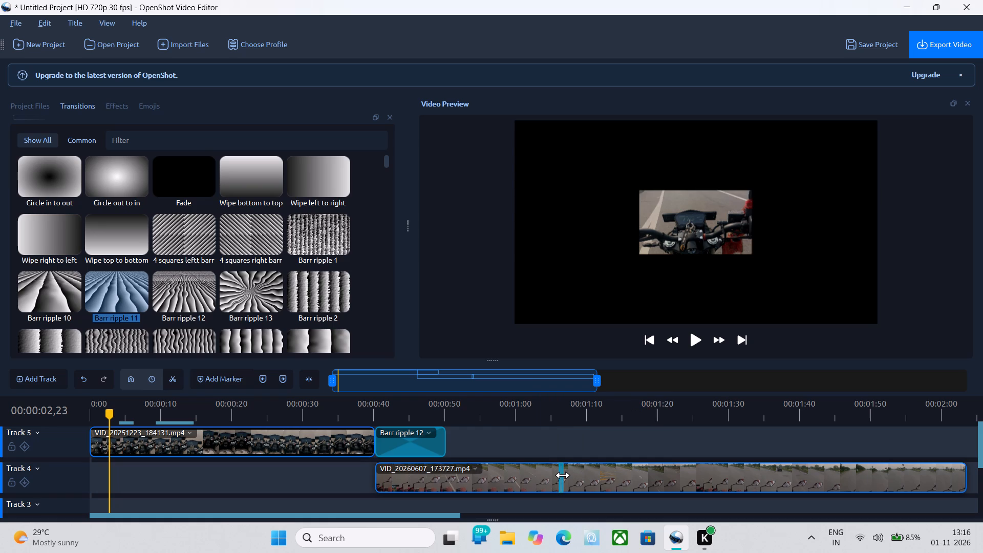
left_click(562, 480)
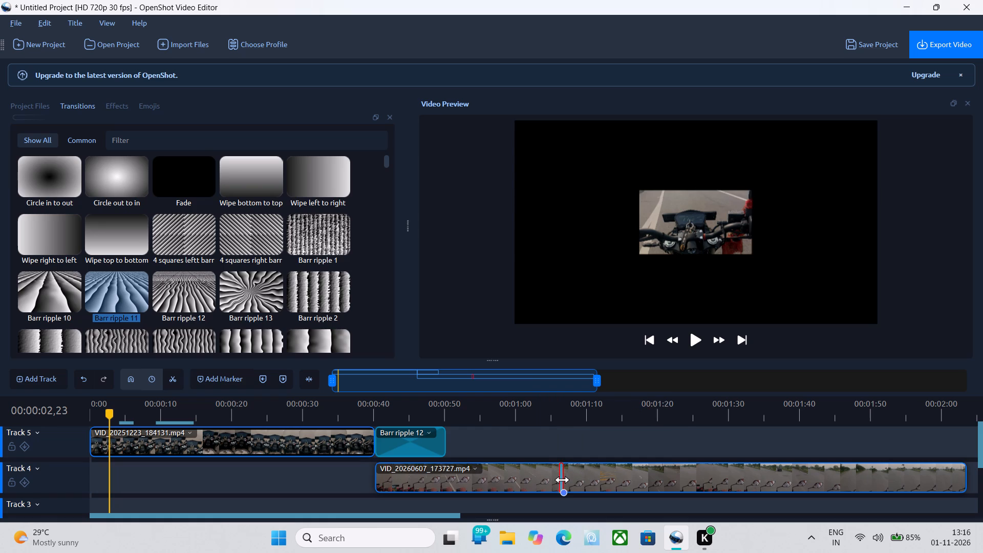
right_click(562, 480)
left_click(605, 467)
Turn on Razor mode and split the Barr ripple 12 transition on Track 5 at about 42 seconds.
left_click(407, 453)
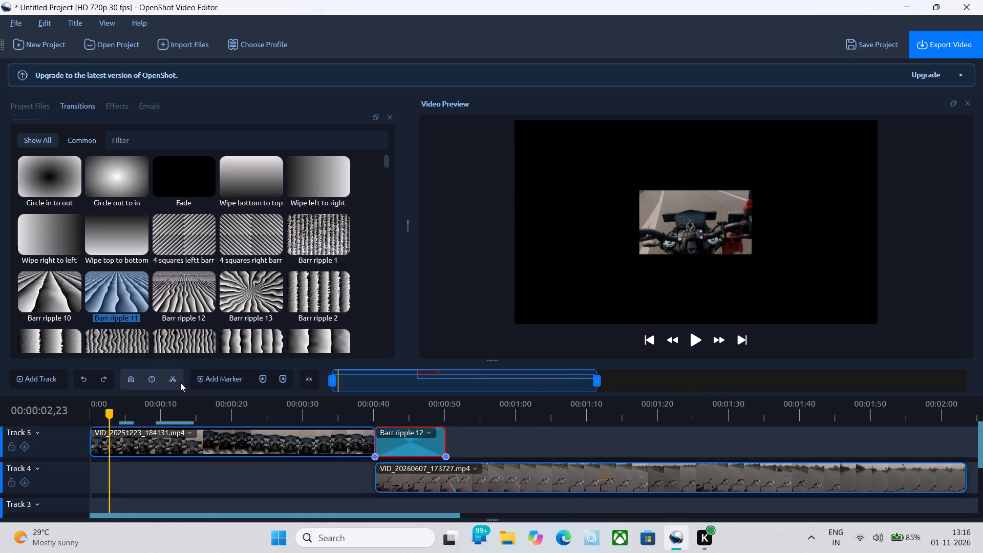
left_click(180, 382)
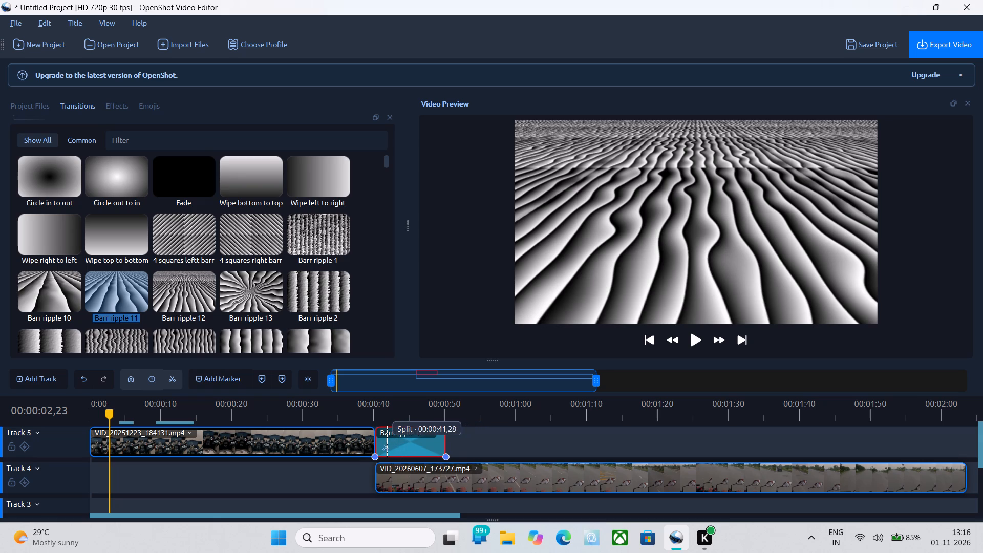
left_click(387, 446)
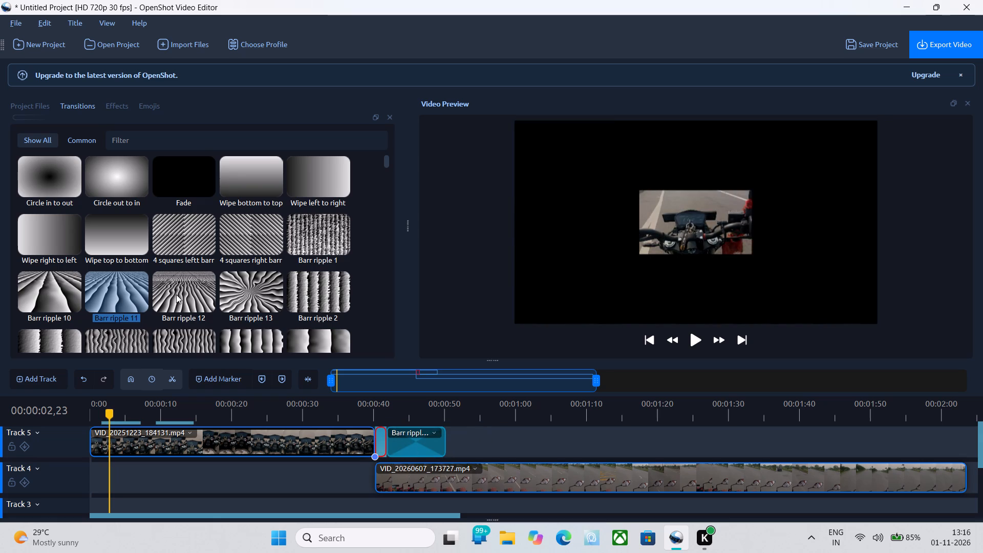
Add the Circle in to out transition to Track 5 at about 53 seconds and split it just after its start.
double_click(58, 185)
left_click_drag(58, 185, 383, 448)
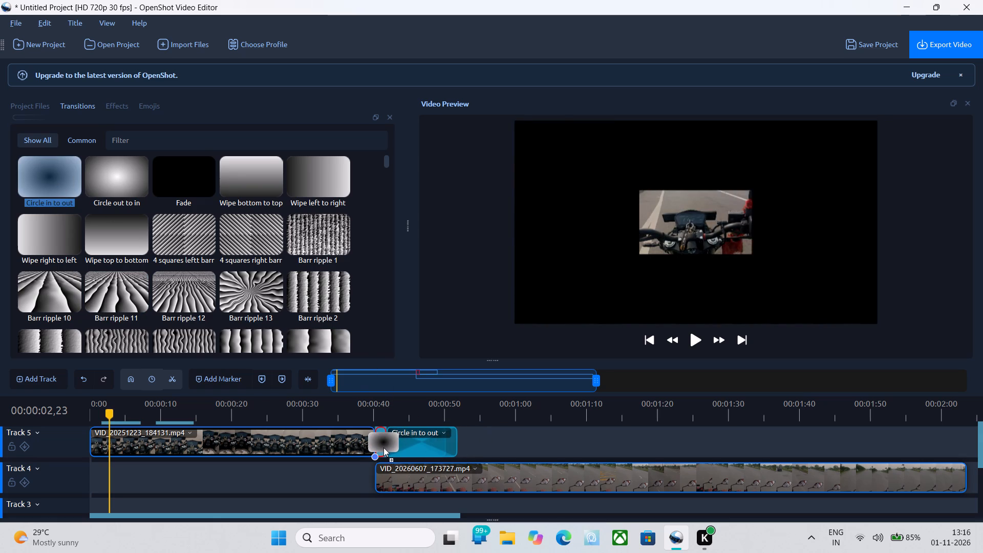
left_click_drag(383, 448, 469, 439)
left_click(473, 446)
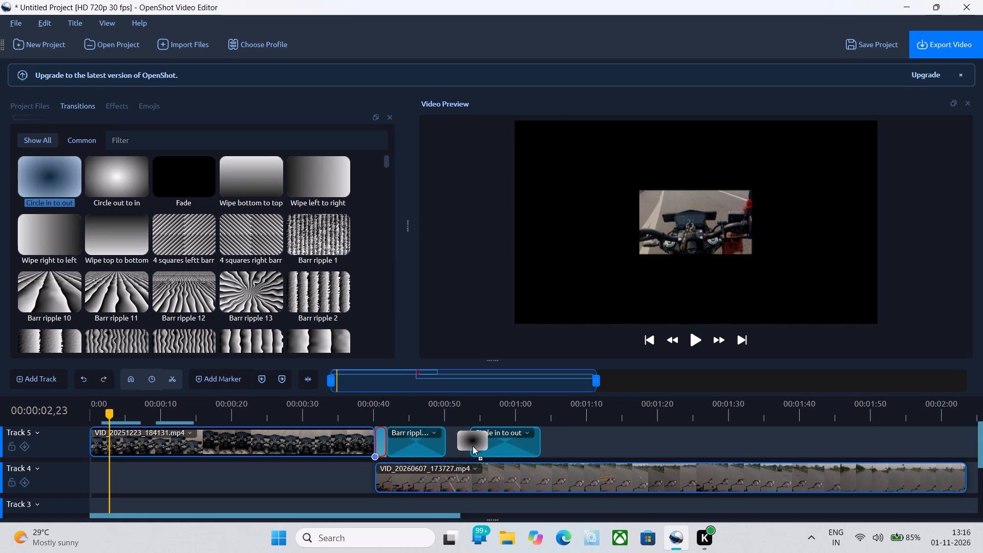
double_click(473, 446)
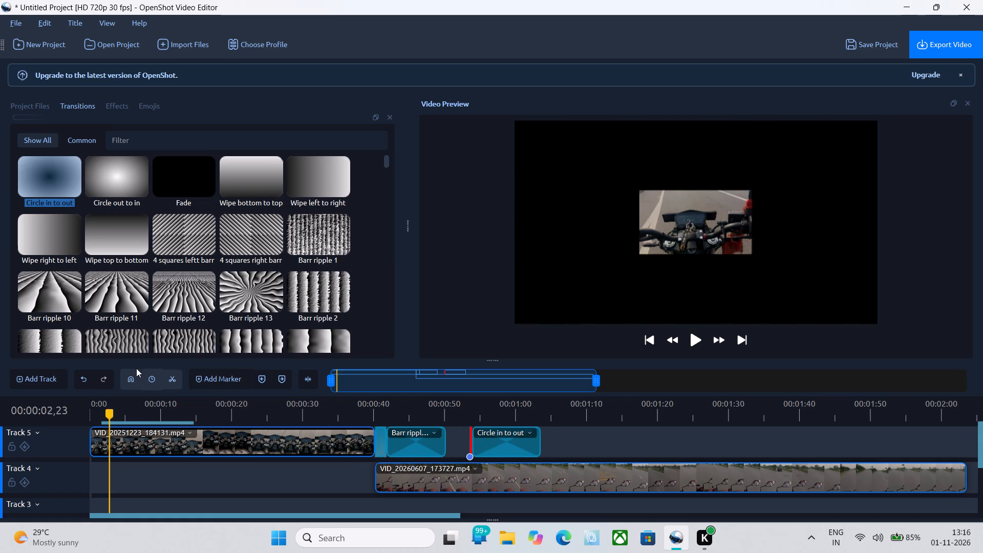
With Razor mode off, replace the longer Barr ripple 12 piece with the longer Circle in to out piece, starting at about 42 seconds.
left_click(179, 380)
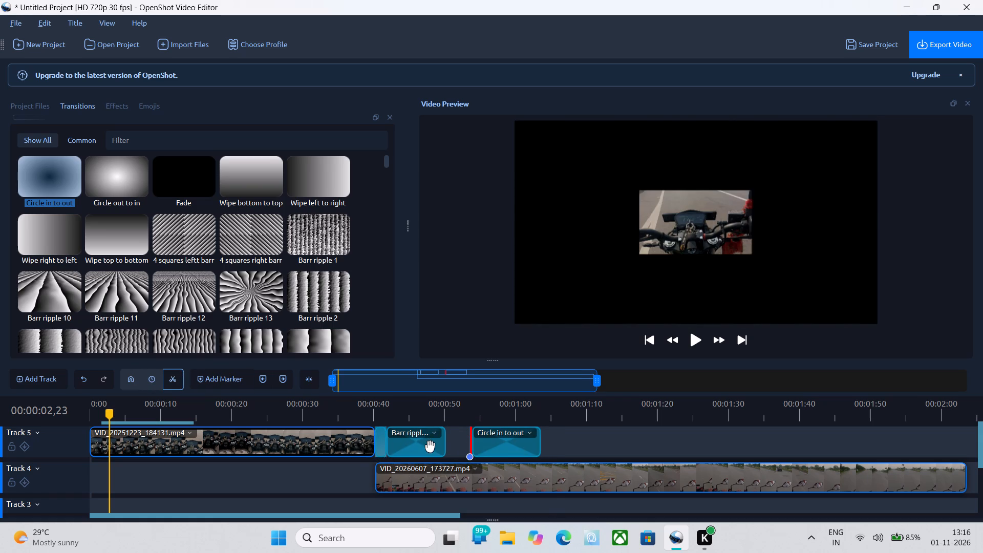
right_click(430, 446)
left_click(473, 541)
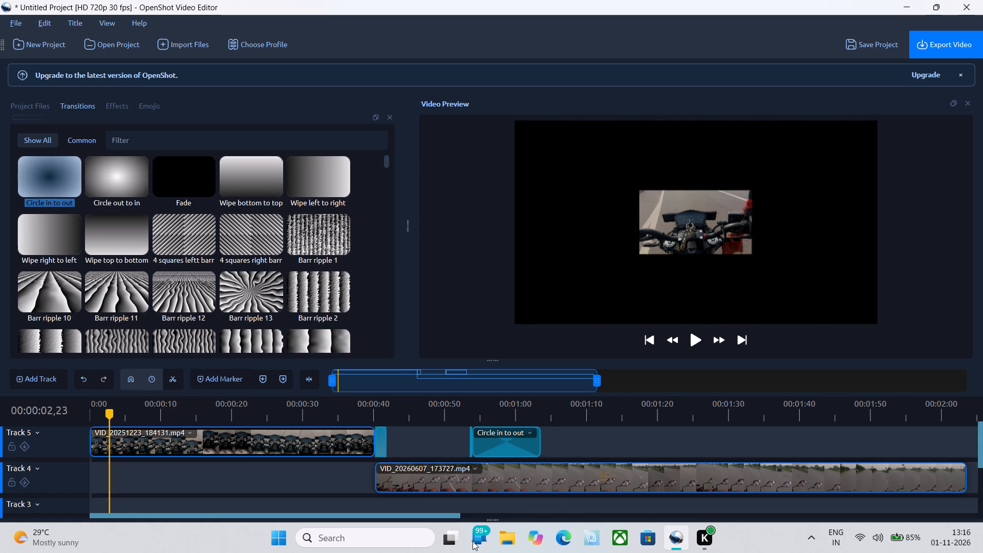
left_click_drag(496, 449, 404, 454)
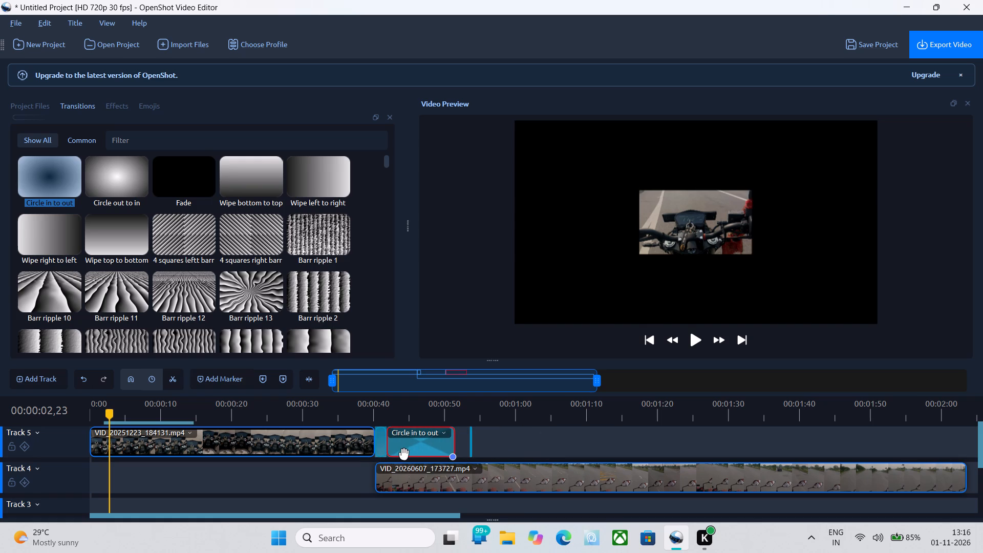
left_click(441, 455)
Play the timeline from about 38 seconds to check the transitions between the two clips.
left_click_drag(111, 418, 357, 434)
left_click(694, 345)
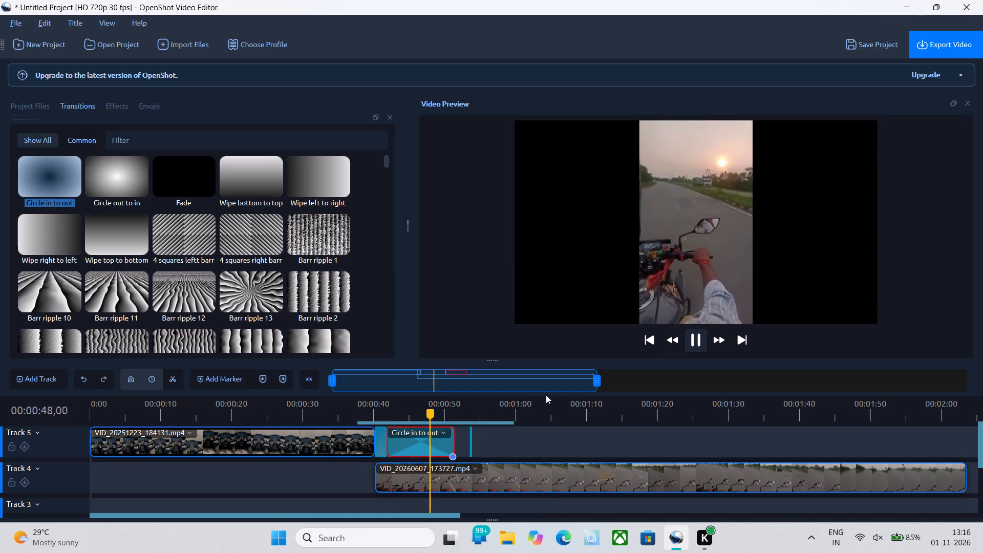
key("space")
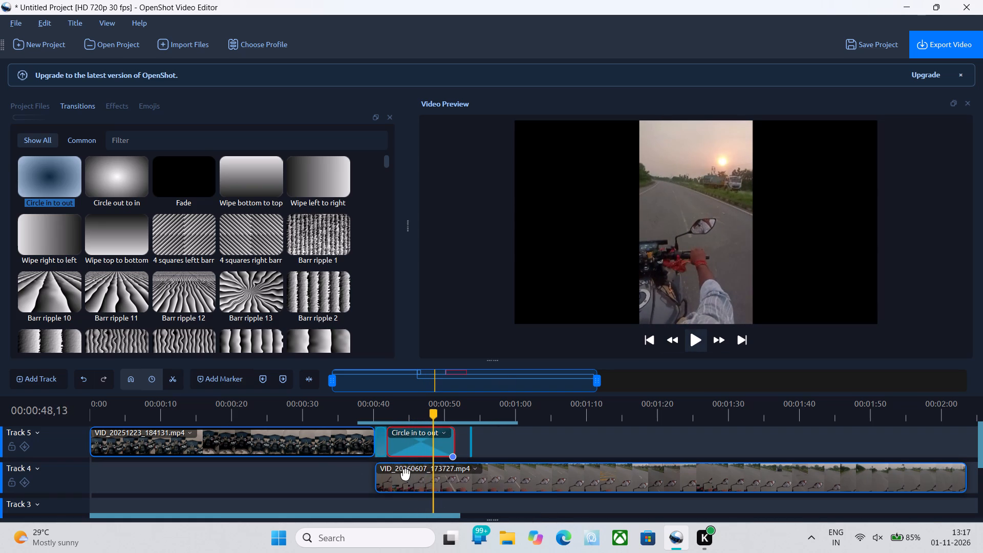
Move the VID_20260607_173727.mp4 clip on Track 4 to start at about 50 seconds.
left_click_drag(405, 475, 477, 475)
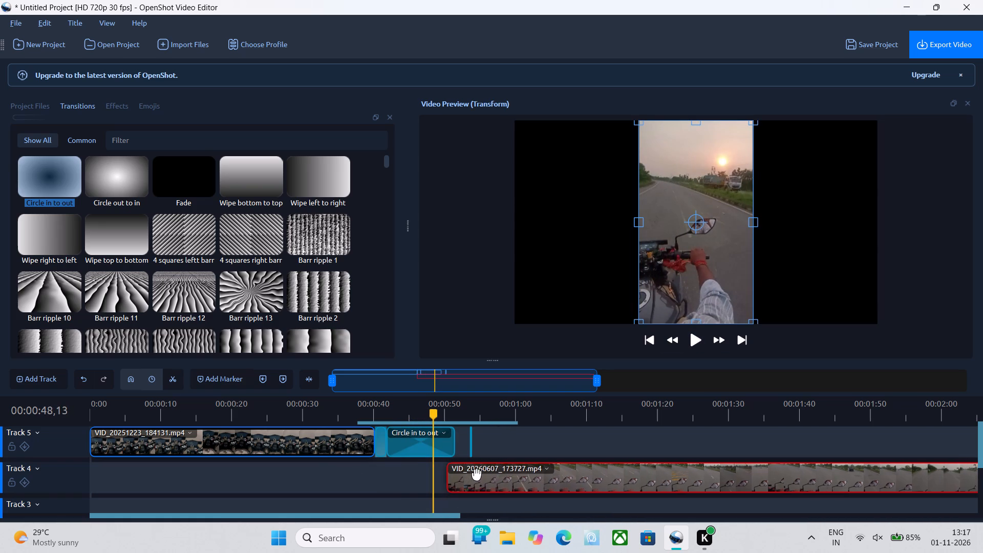
left_click_drag(477, 475, 478, 475)
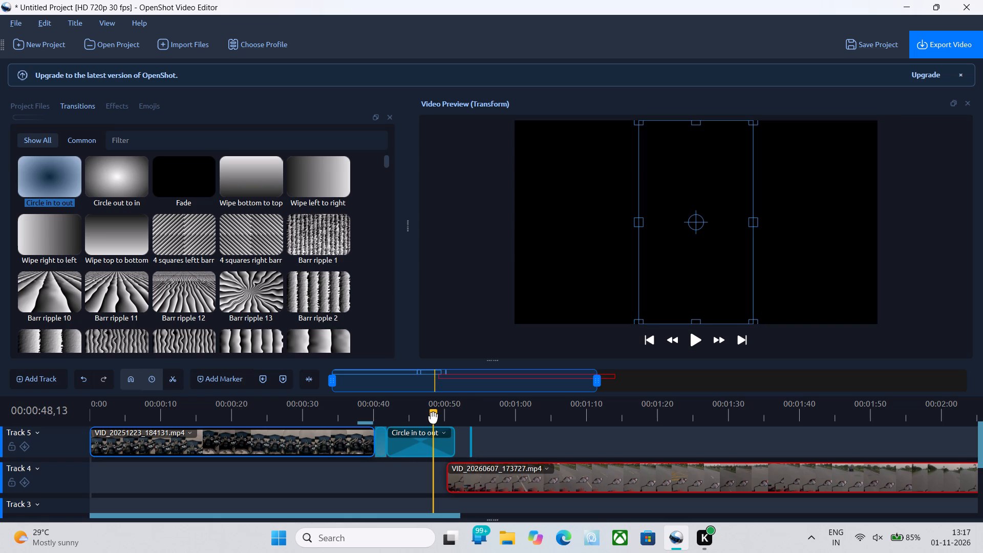
Play the timeline from about 39 seconds to check the passage from the first clip into the transitions.
left_click_drag(433, 418, 368, 421)
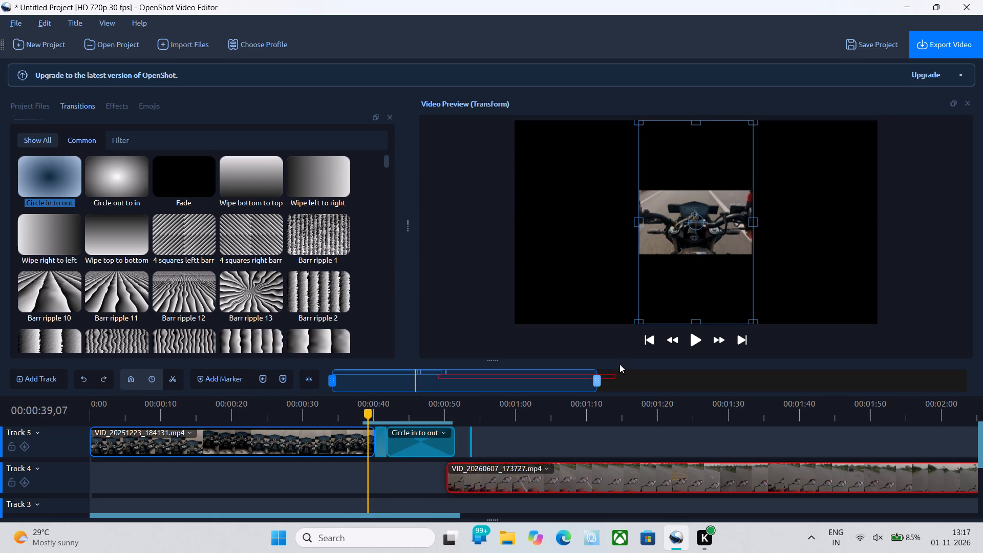
left_click(694, 342)
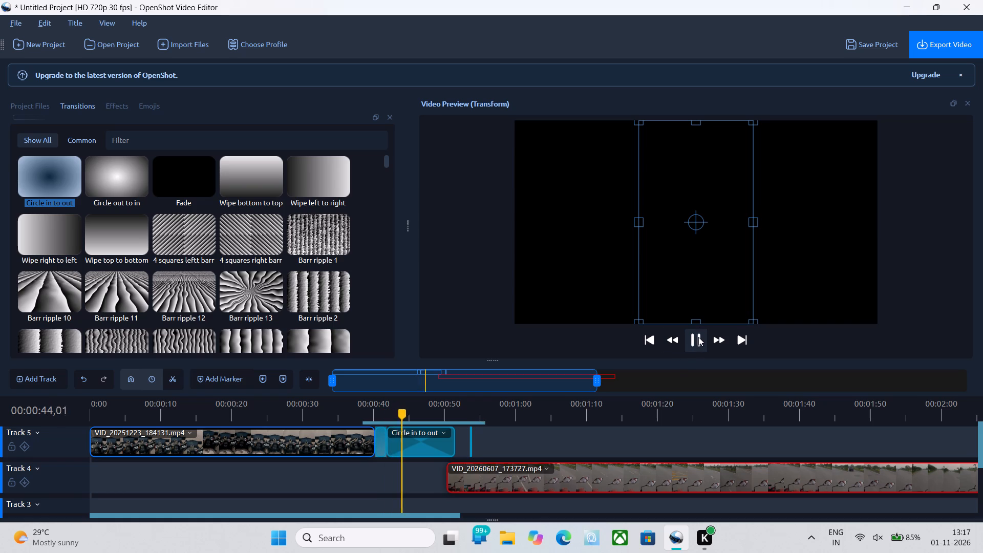
left_click(698, 337)
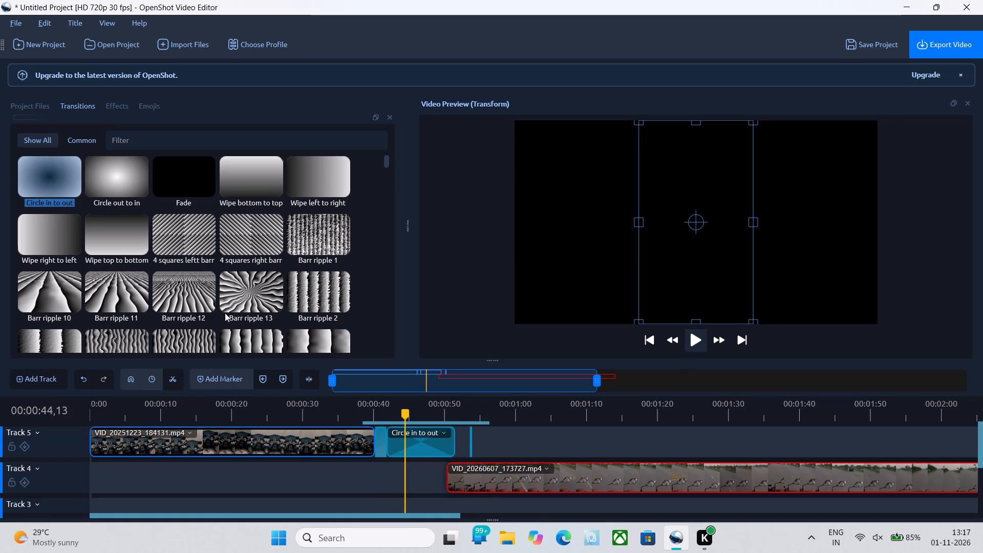
Import the video VID_20260203_055630 from the Mobile Access folder into the project files.
left_click(30, 103)
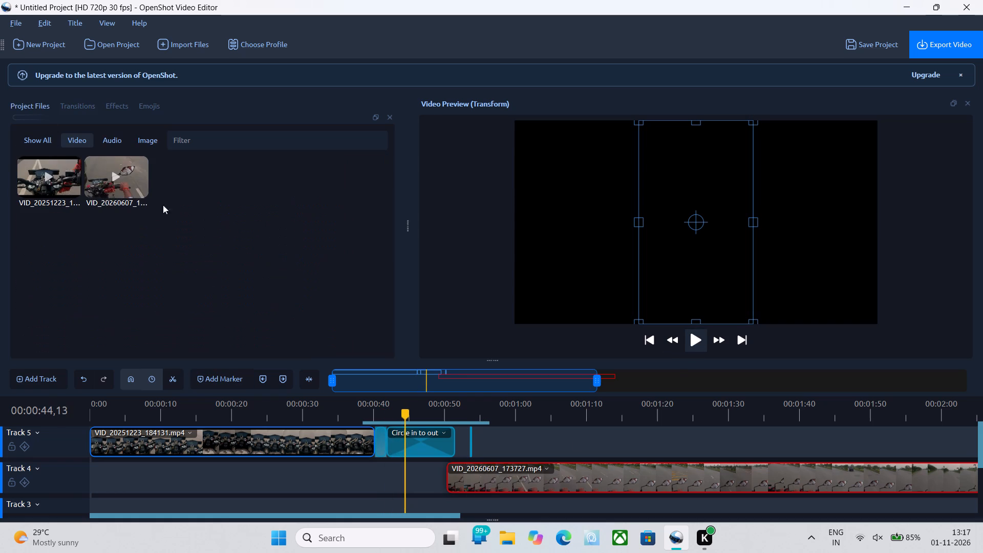
right_click(179, 232)
left_click(234, 248)
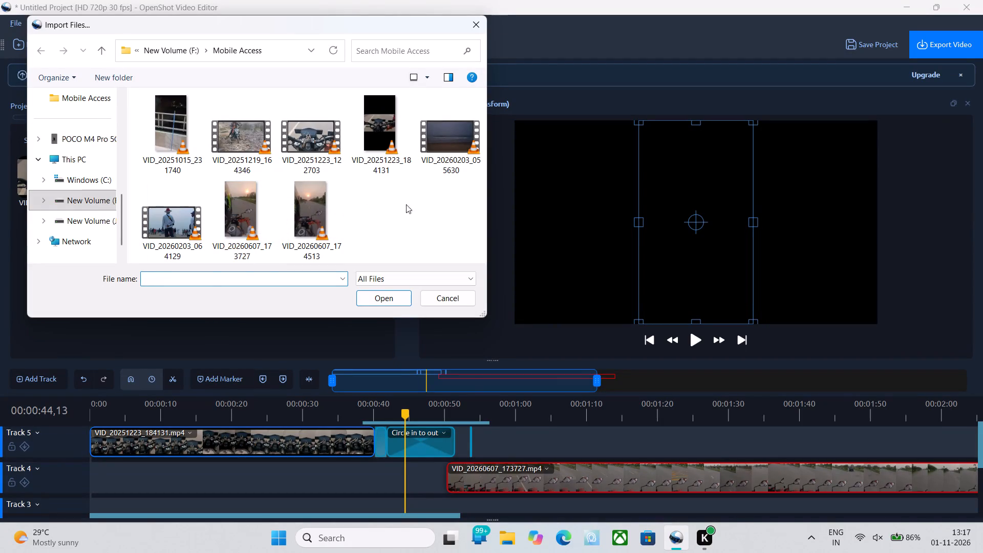
left_click(447, 141)
double_click(447, 141)
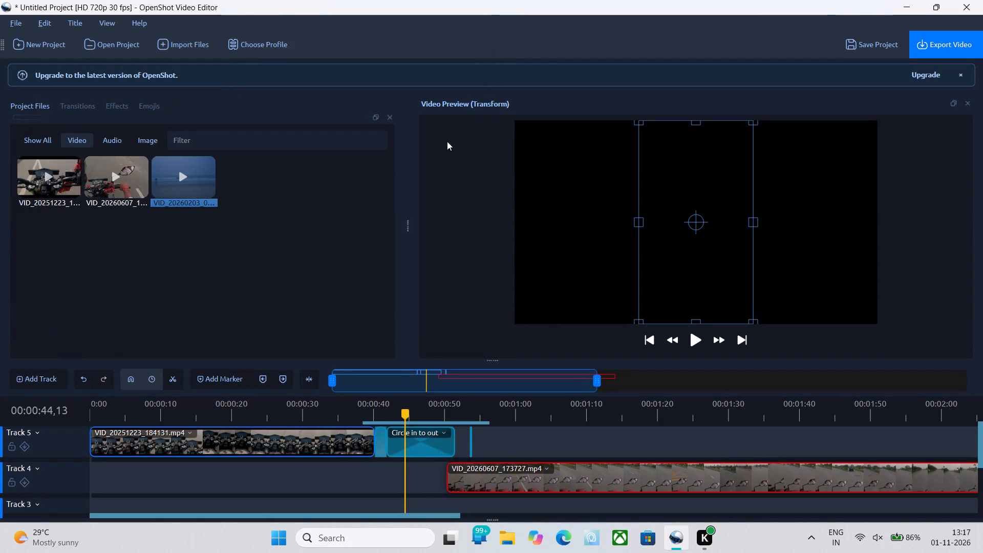
Place the VID_20260203_055630.mp4 clip on Track 5 directly after the first clip, starting at about 40 seconds under the transitions.
left_click_drag(184, 187, 391, 416)
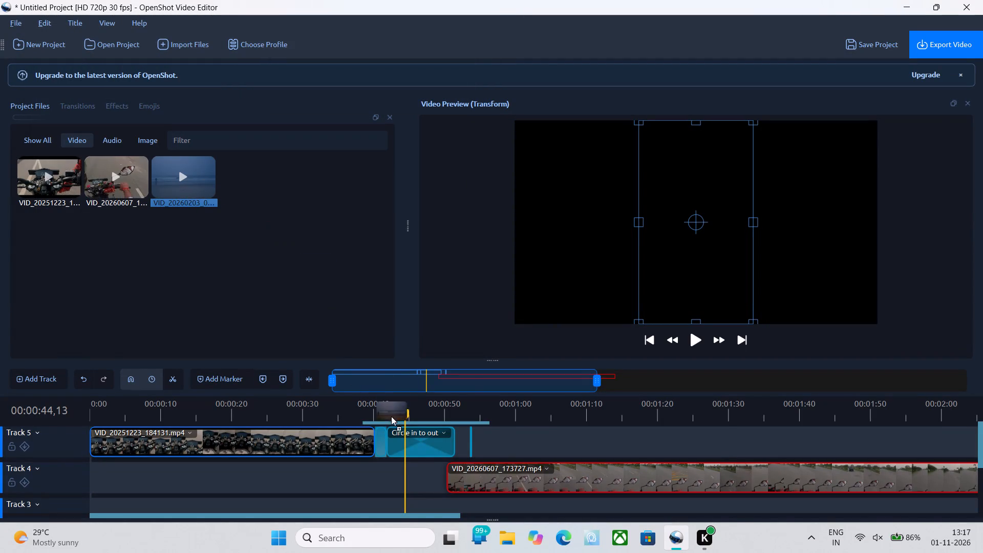
left_click_drag(391, 416, 380, 444)
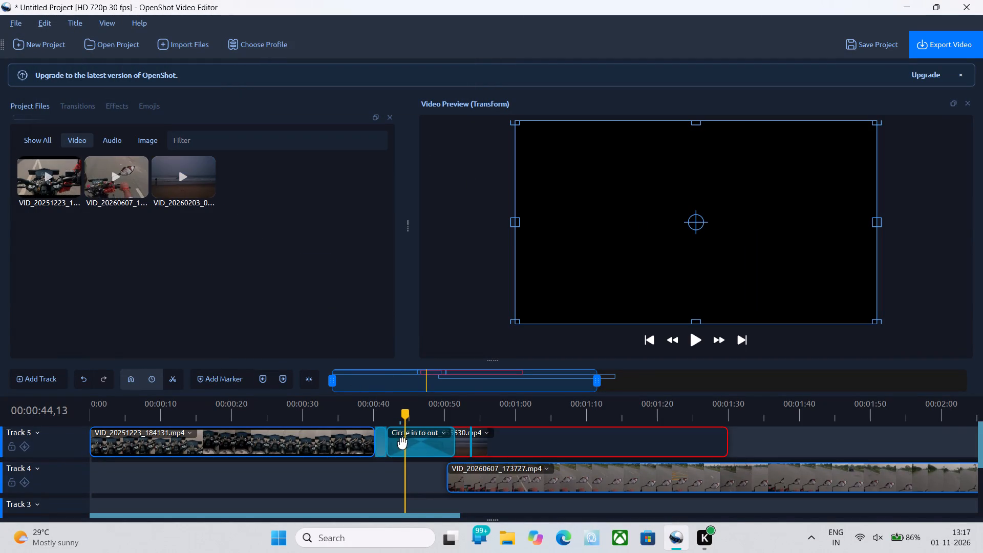
left_click_drag(488, 448, 463, 450)
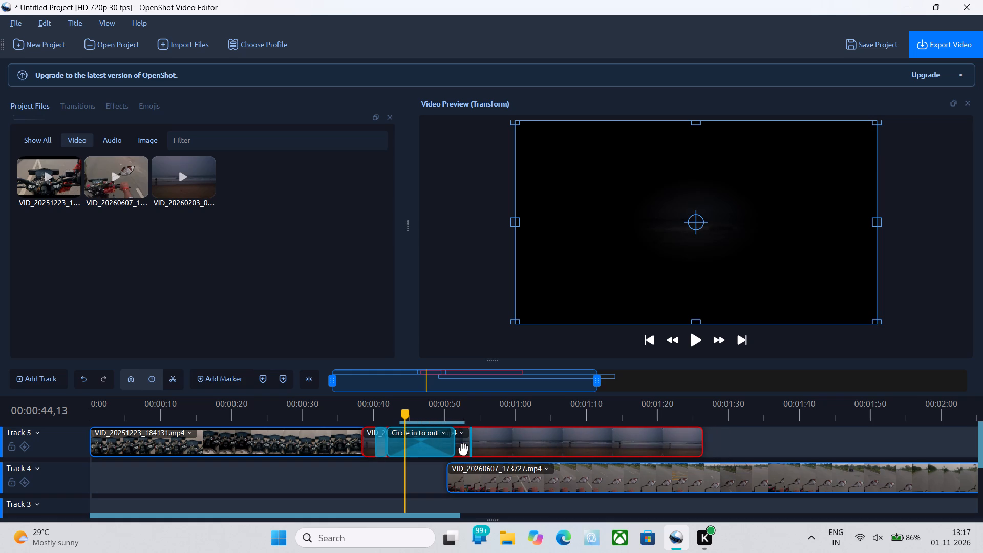
left_click_drag(463, 450, 473, 450)
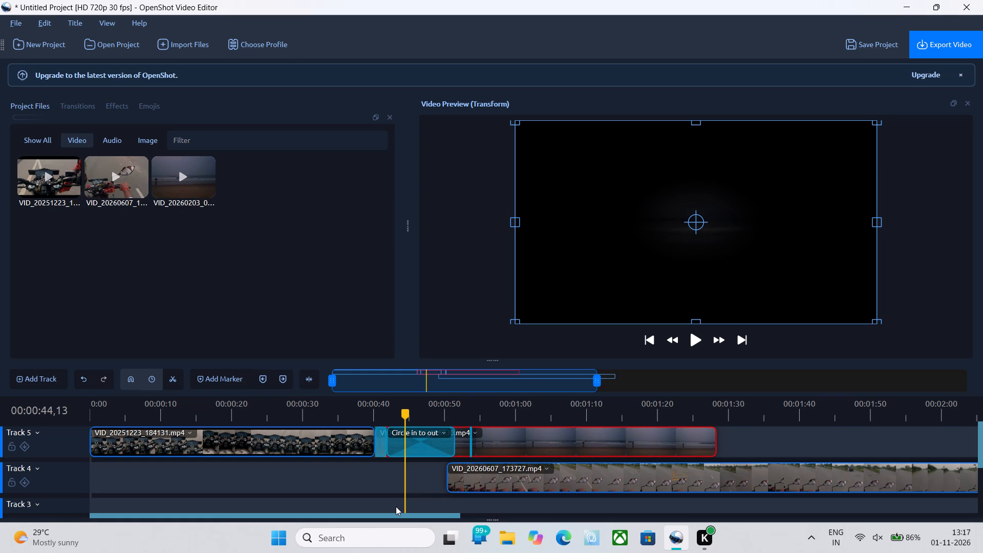
left_click_drag(396, 506, 378, 445)
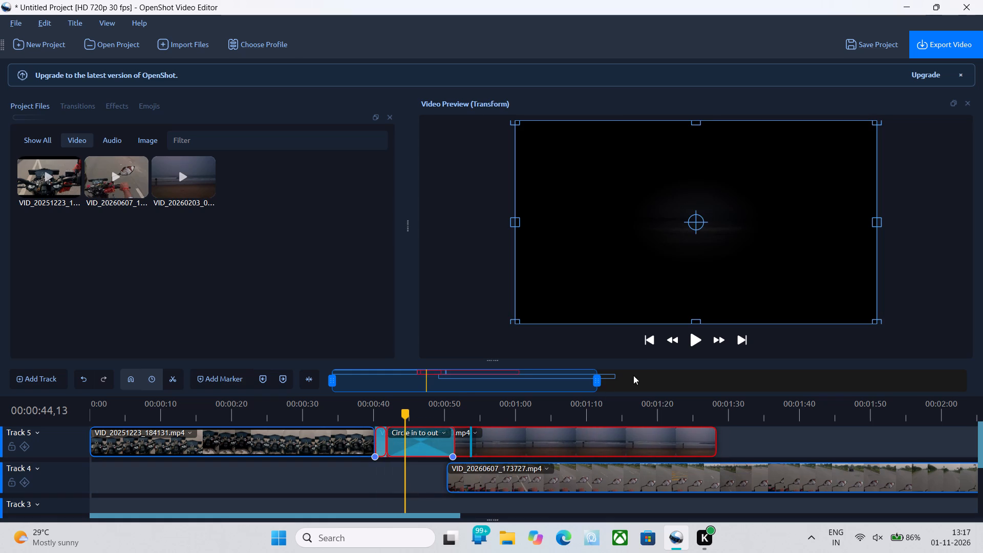
left_click(347, 444)
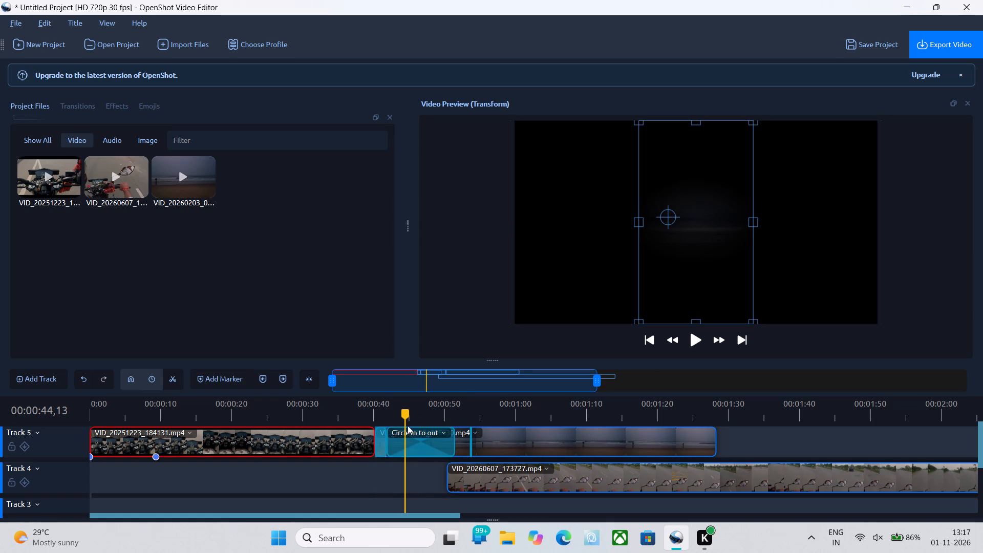
Play the timeline from about 37 seconds to check the transitions into the beach clip.
left_click_drag(405, 414, 355, 420)
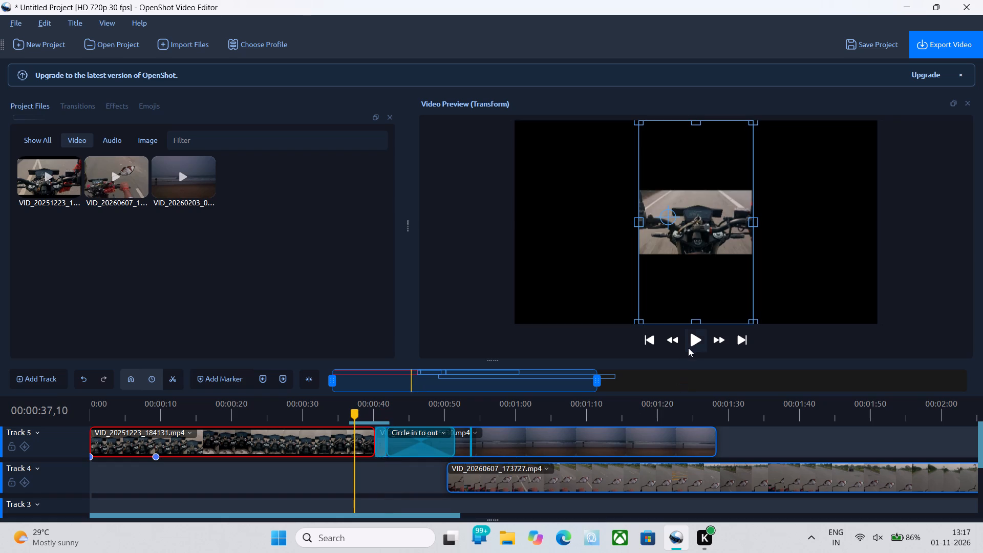
left_click(693, 344)
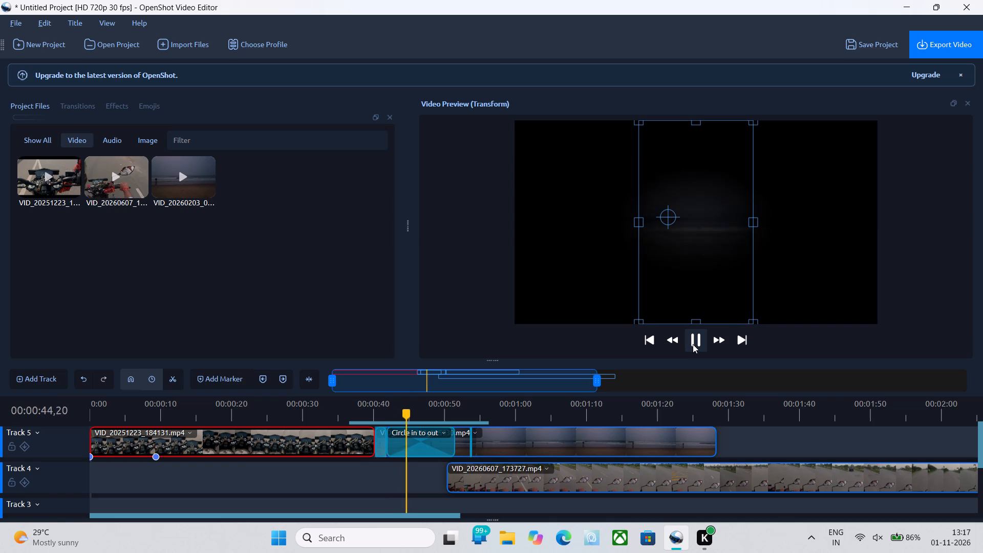
double_click(693, 344)
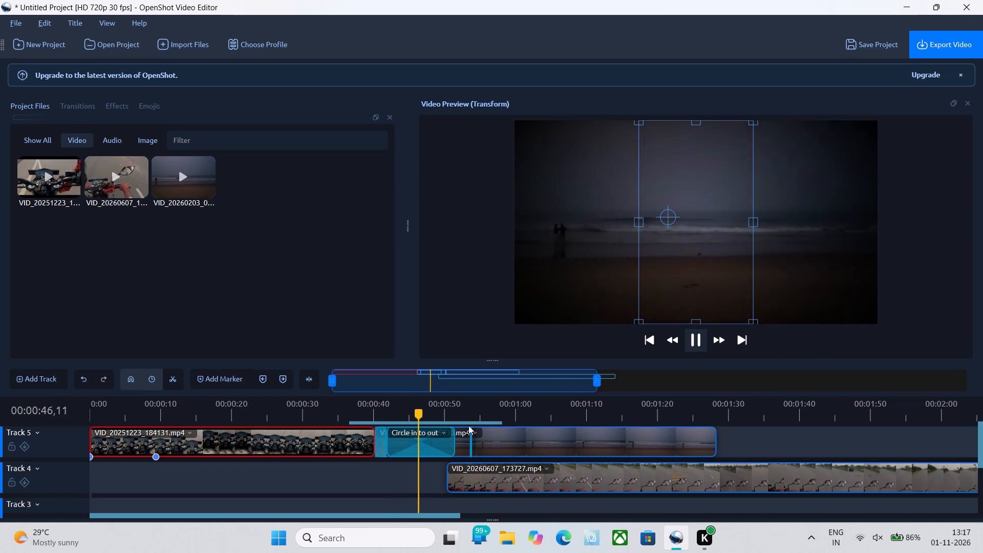
Stop playback and remove the transition at the beach clip's start that lies partly under the Circle in to out transition.
left_click(694, 342)
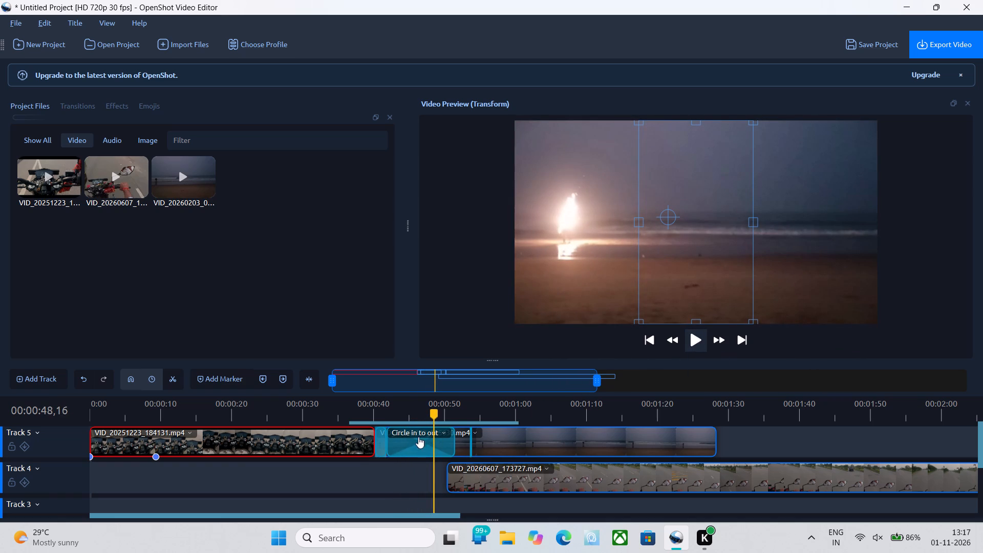
right_click(384, 445)
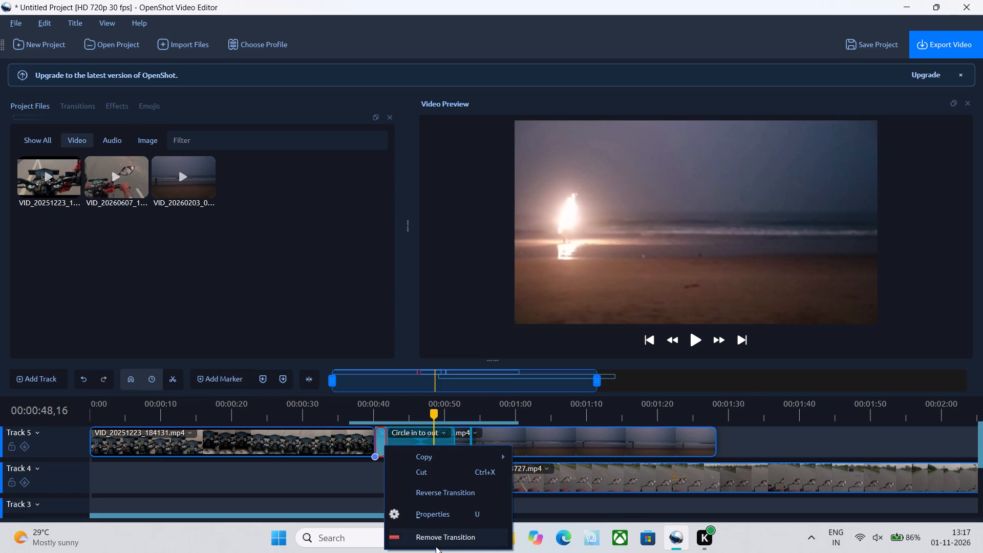
left_click(439, 536)
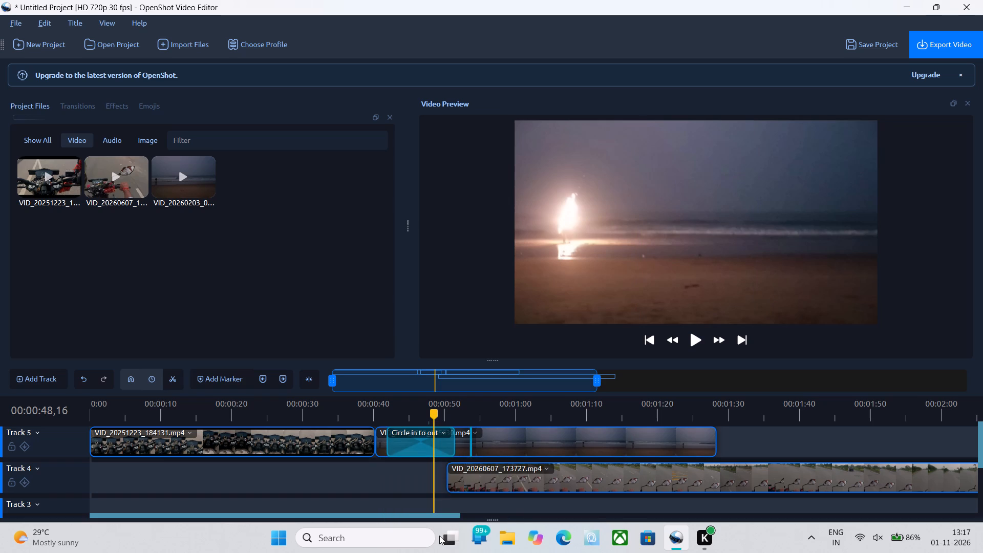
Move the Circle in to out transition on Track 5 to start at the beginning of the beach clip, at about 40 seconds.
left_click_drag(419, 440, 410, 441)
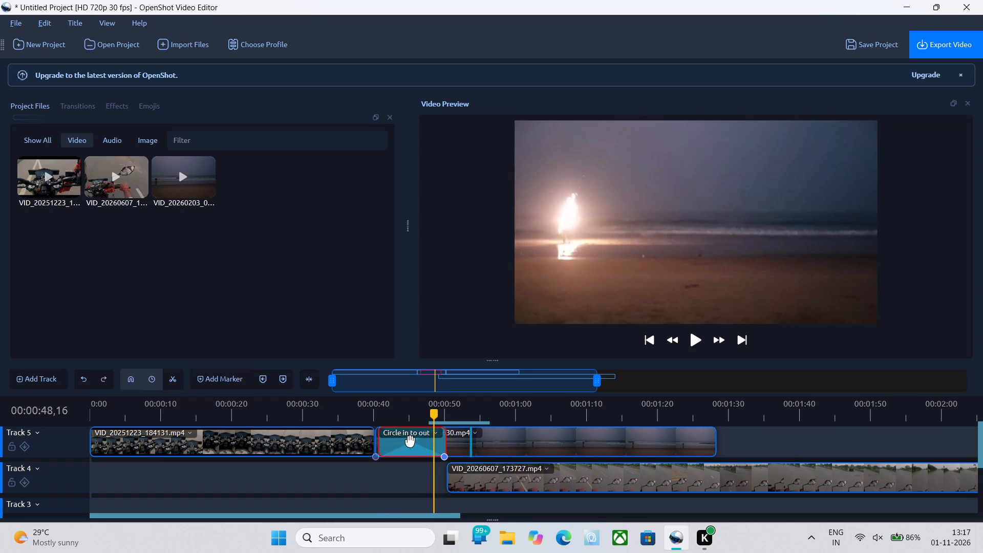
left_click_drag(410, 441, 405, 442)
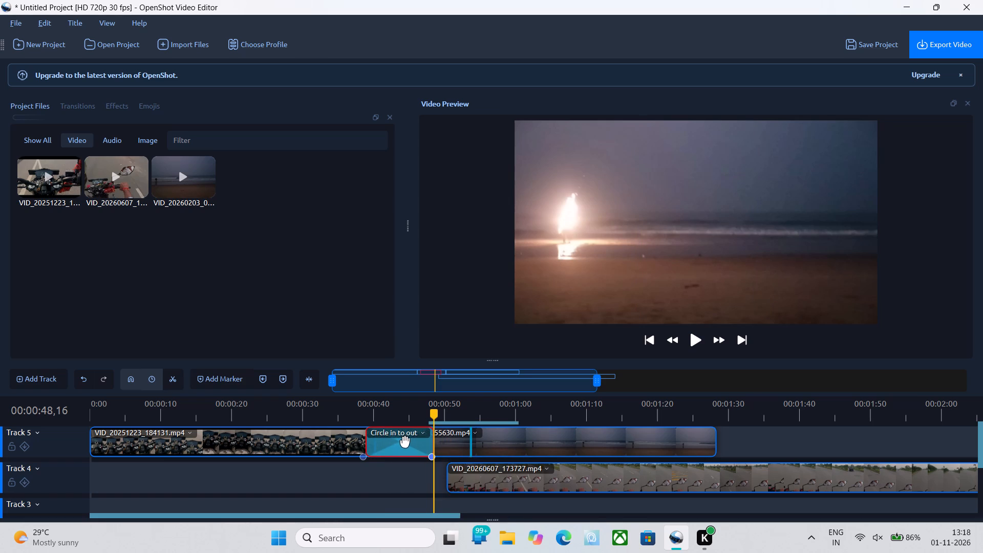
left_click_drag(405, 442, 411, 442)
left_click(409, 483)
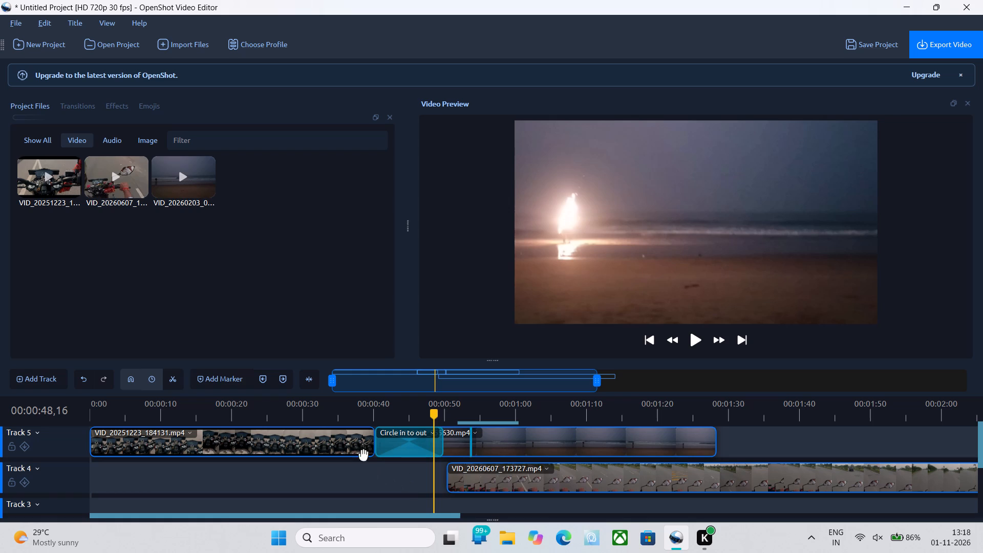
Play the timeline from about 39 seconds to check the Circle in to out transition into the beach clip.
left_click_drag(432, 413, 366, 417)
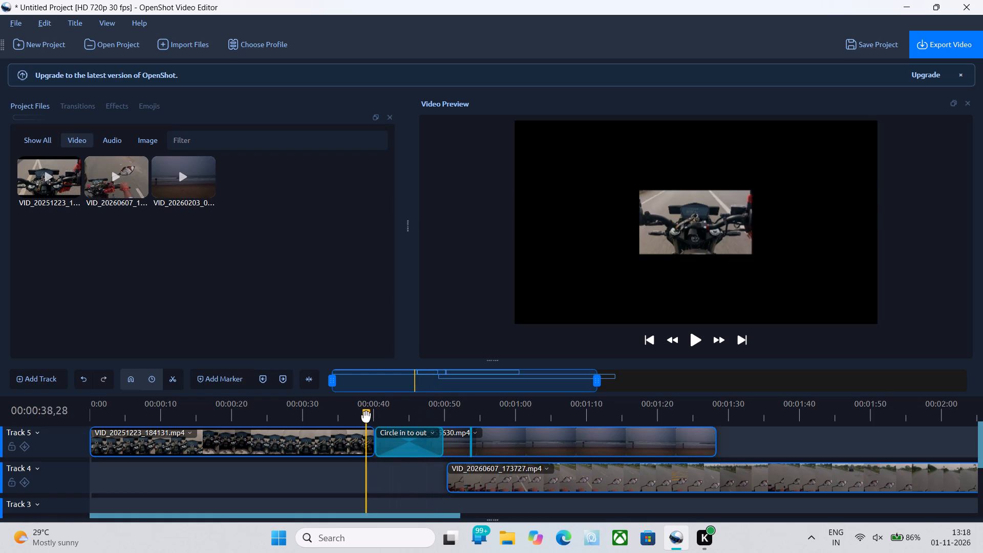
left_click(366, 417)
left_click(700, 338)
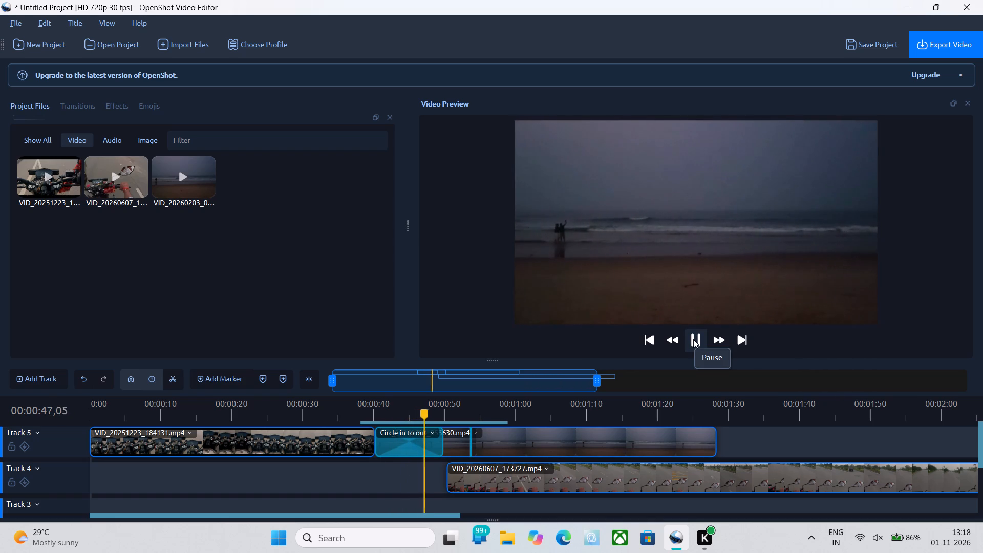
left_click(693, 339)
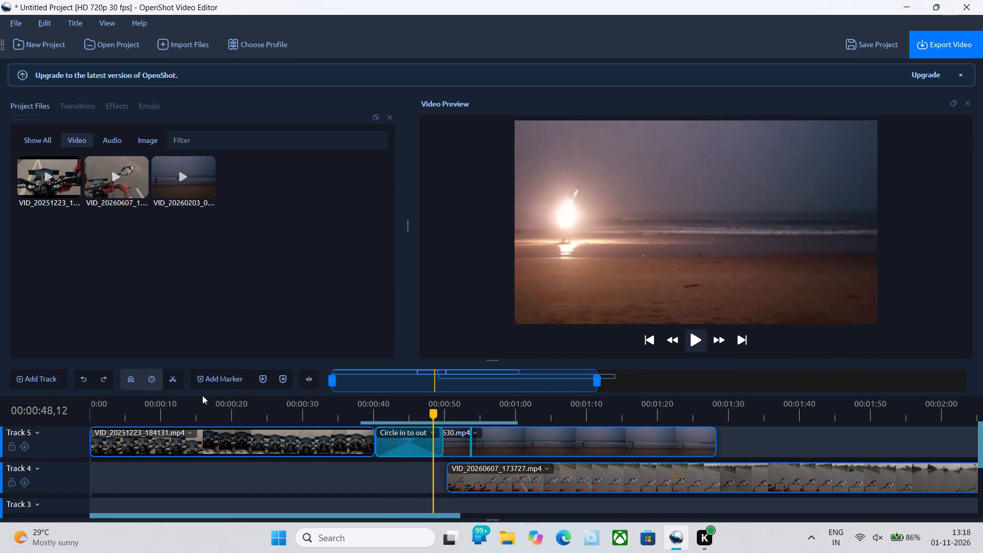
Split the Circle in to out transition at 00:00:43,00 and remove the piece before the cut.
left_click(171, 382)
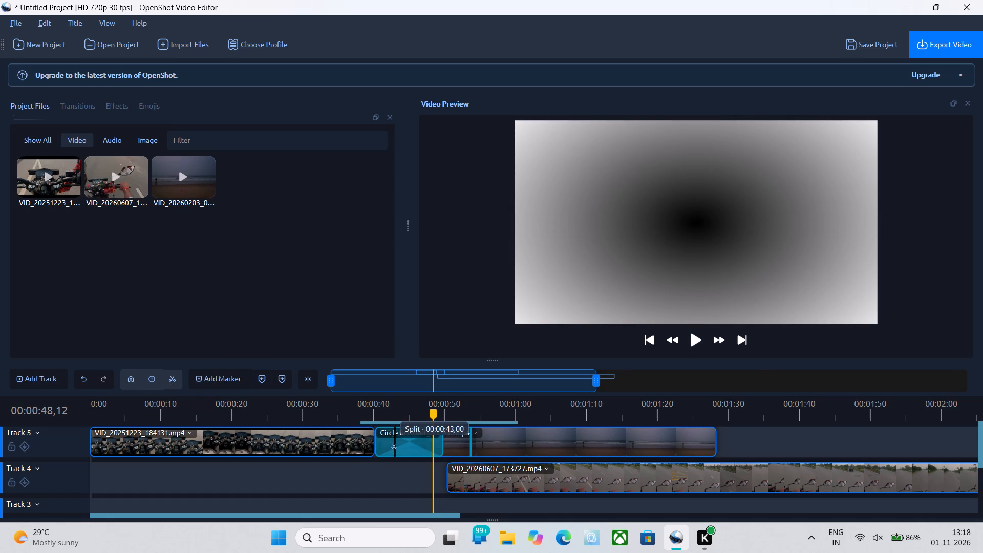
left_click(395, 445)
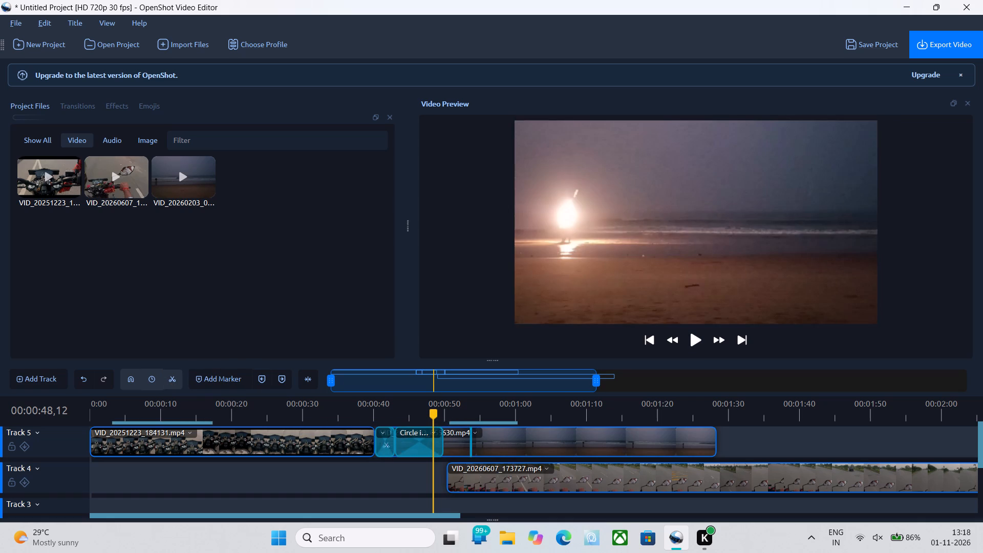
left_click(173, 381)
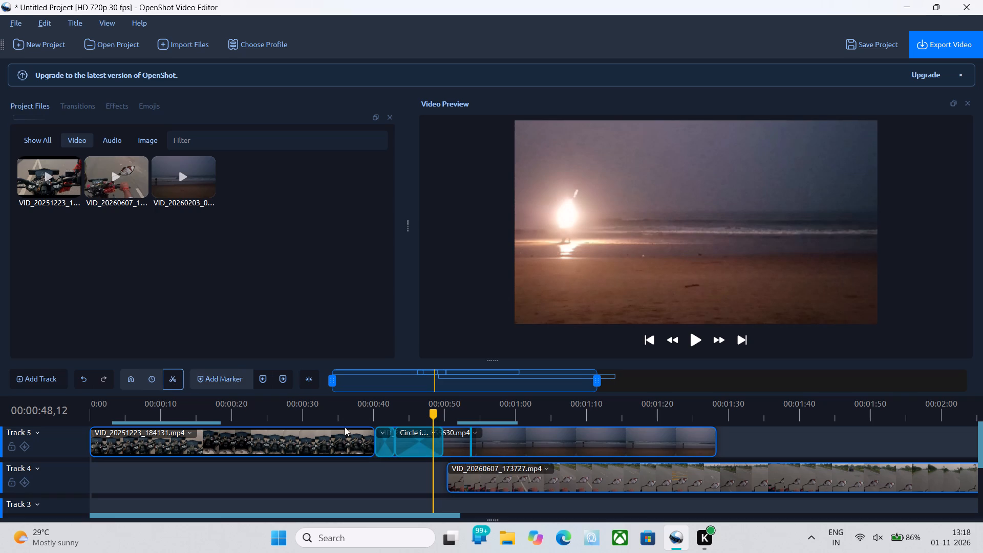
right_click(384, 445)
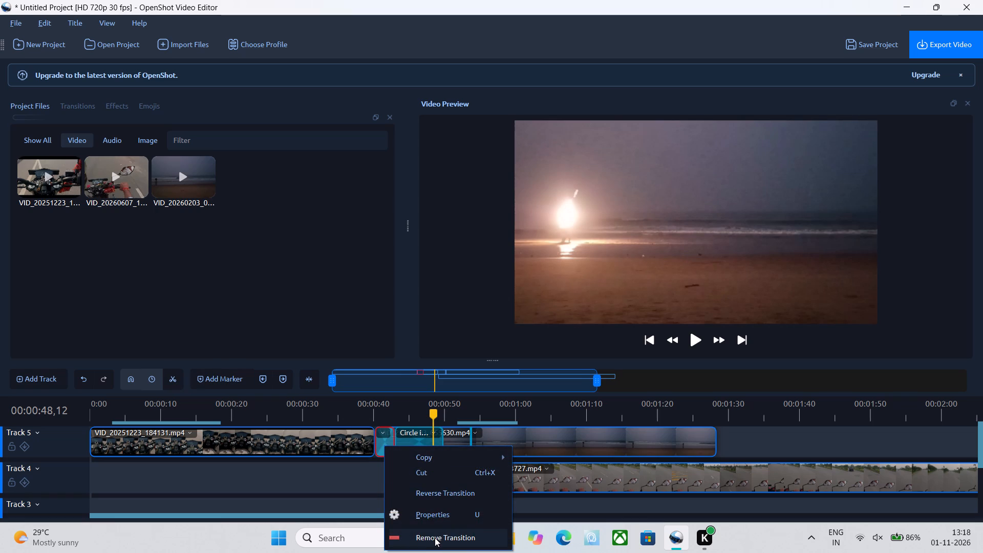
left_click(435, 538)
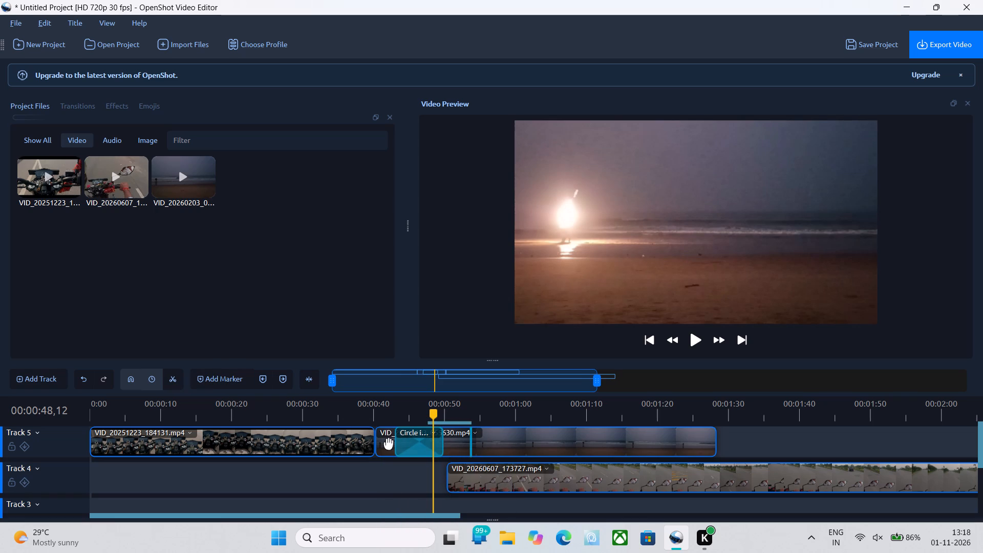
Split the beach clip on Track 5 at about 43 seconds and remove the short piece before the cut.
left_click(175, 384)
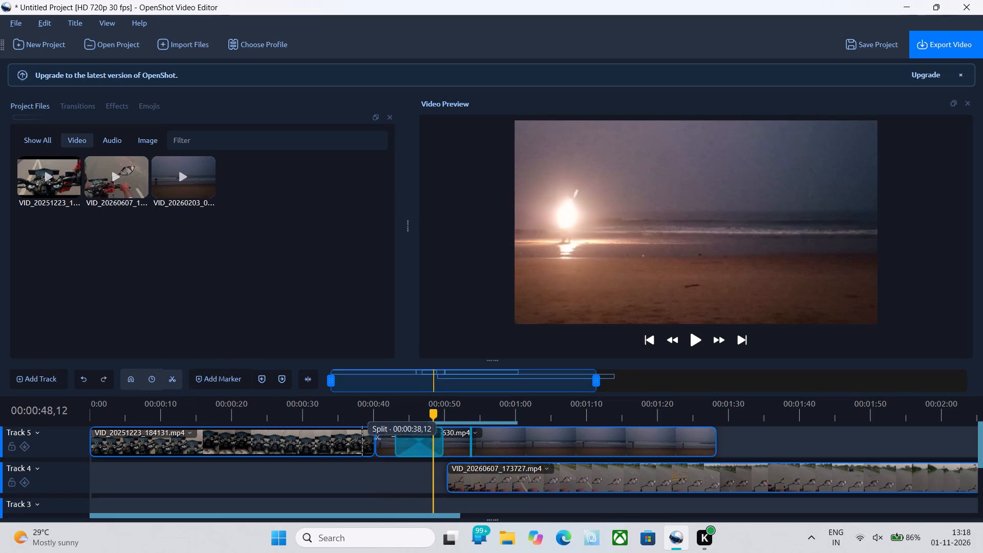
left_click(389, 436)
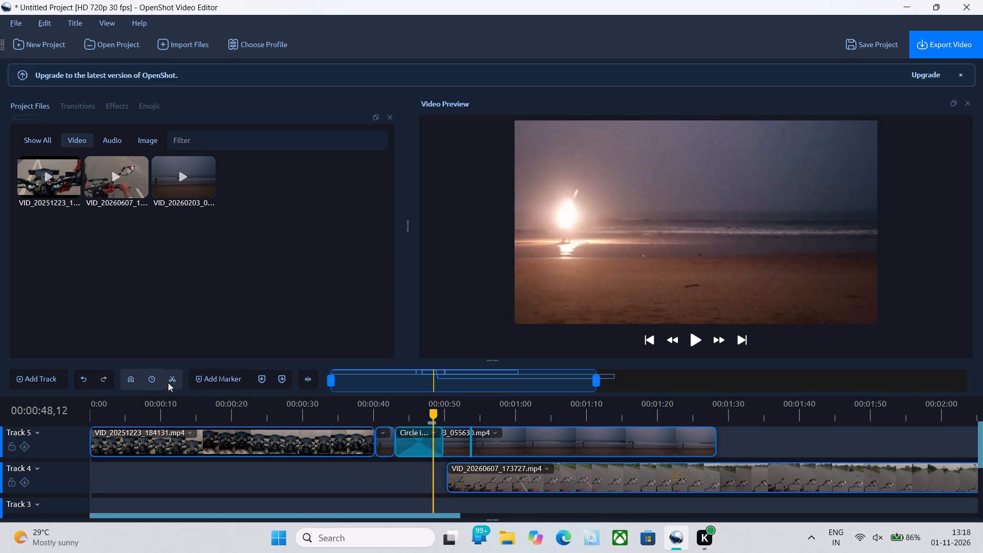
left_click(172, 382)
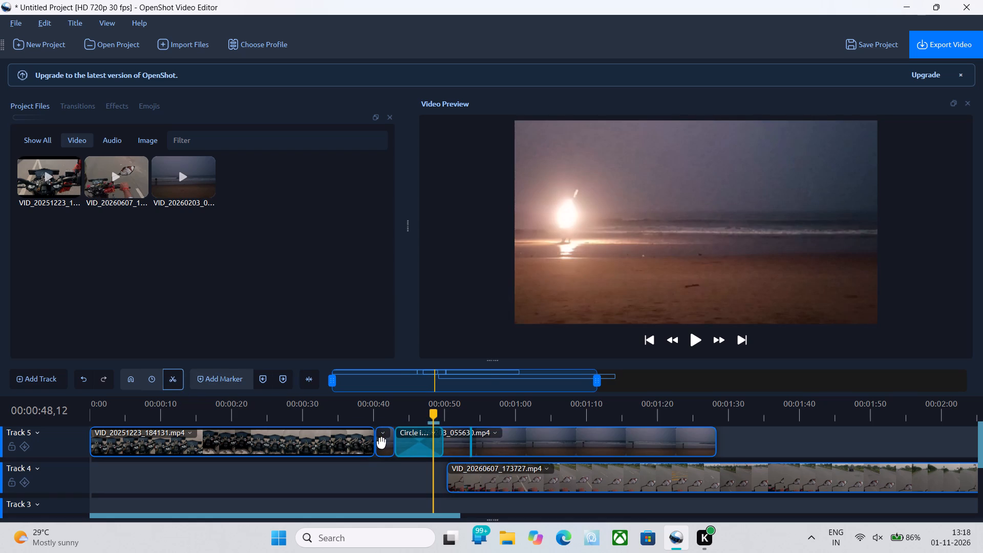
right_click(381, 443)
left_click(420, 426)
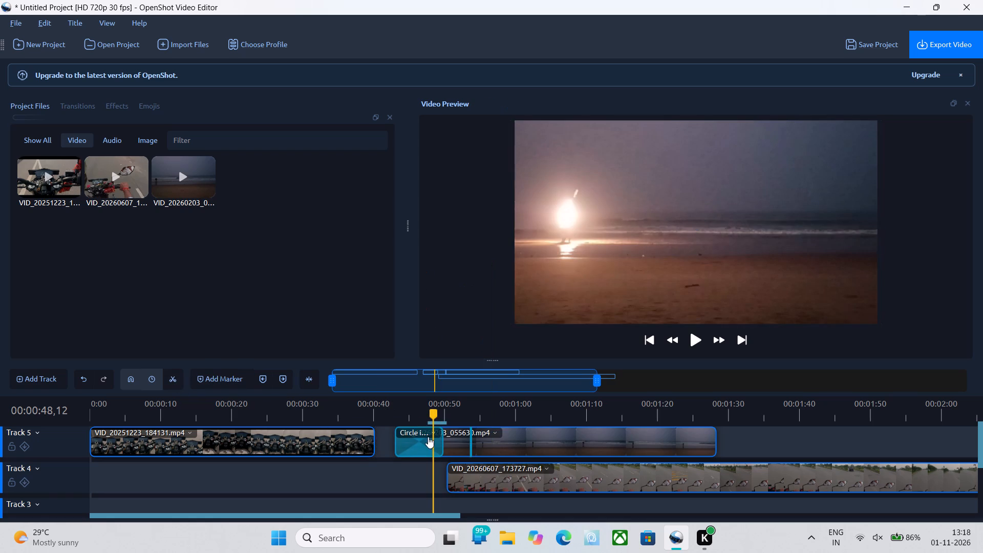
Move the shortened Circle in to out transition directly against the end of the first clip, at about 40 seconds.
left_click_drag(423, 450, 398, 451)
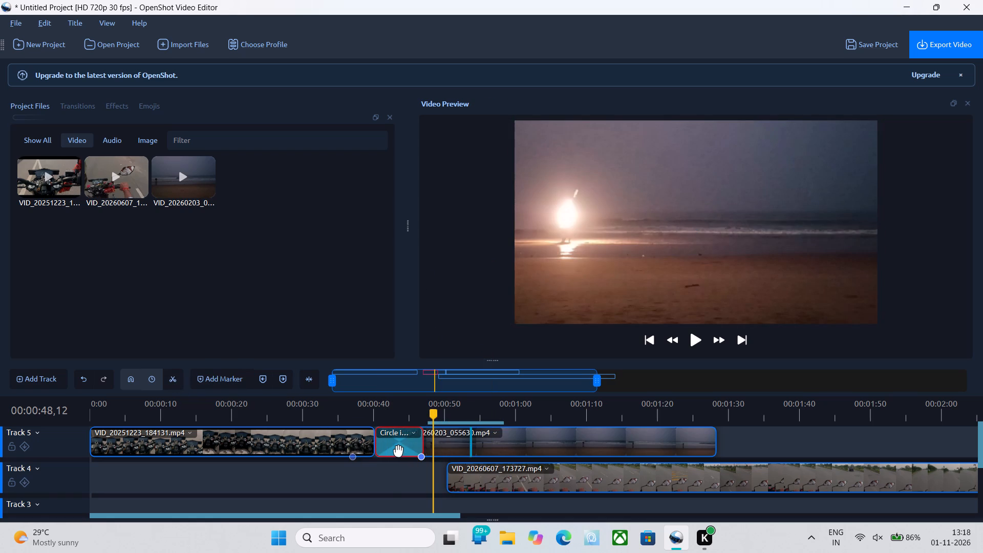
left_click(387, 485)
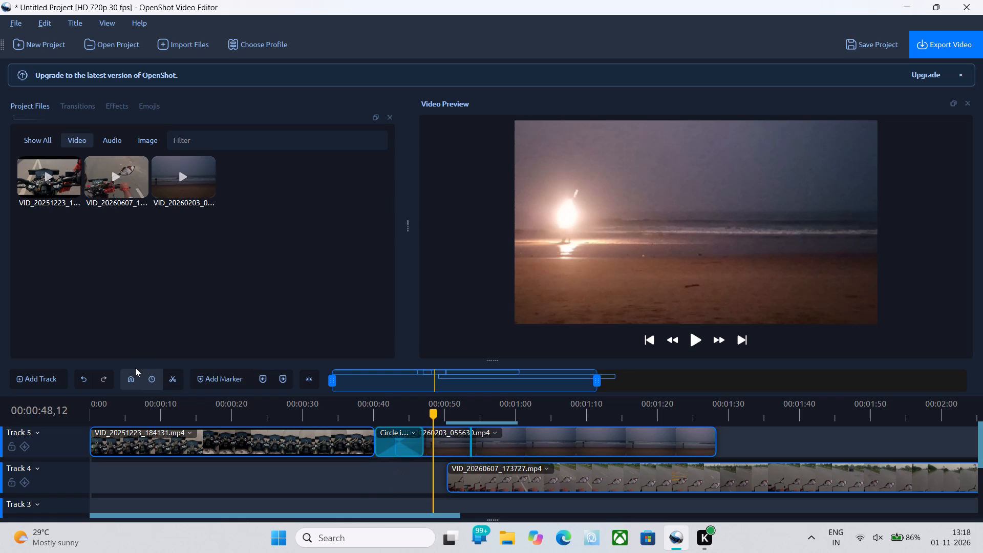
Play the timeline from about 37 seconds to check the passage through the shortened transition into the trimmed beach clip.
left_click_drag(432, 414, 354, 421)
left_click(354, 421)
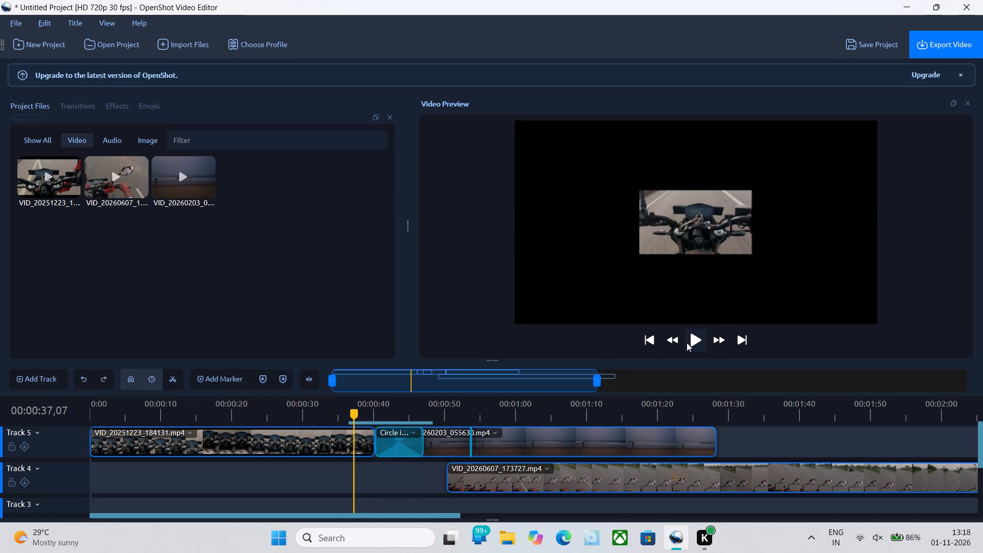
left_click(687, 343)
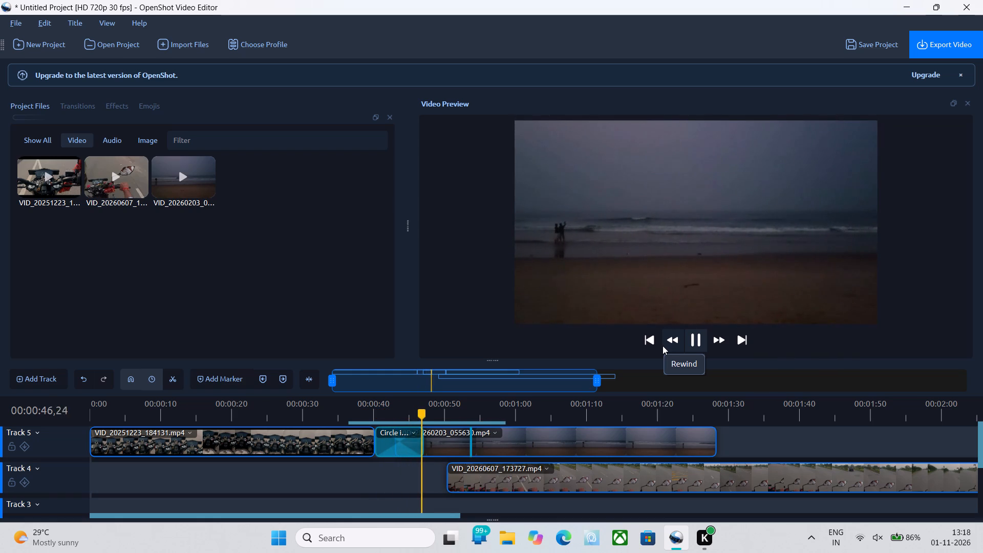
left_click(694, 337)
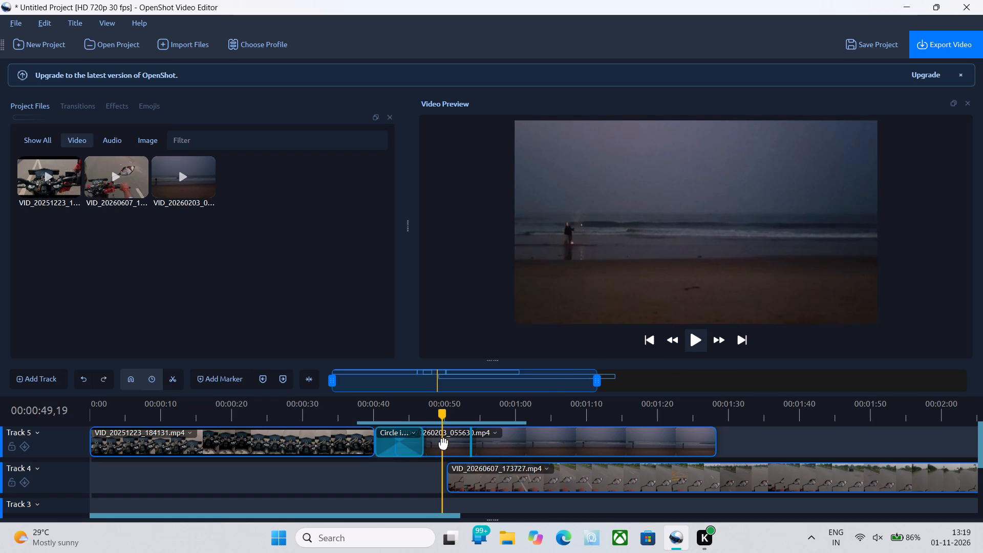
Split the beach clip on Track 5 at 00:00:47,27 and remove the short piece before the cut.
left_click(168, 381)
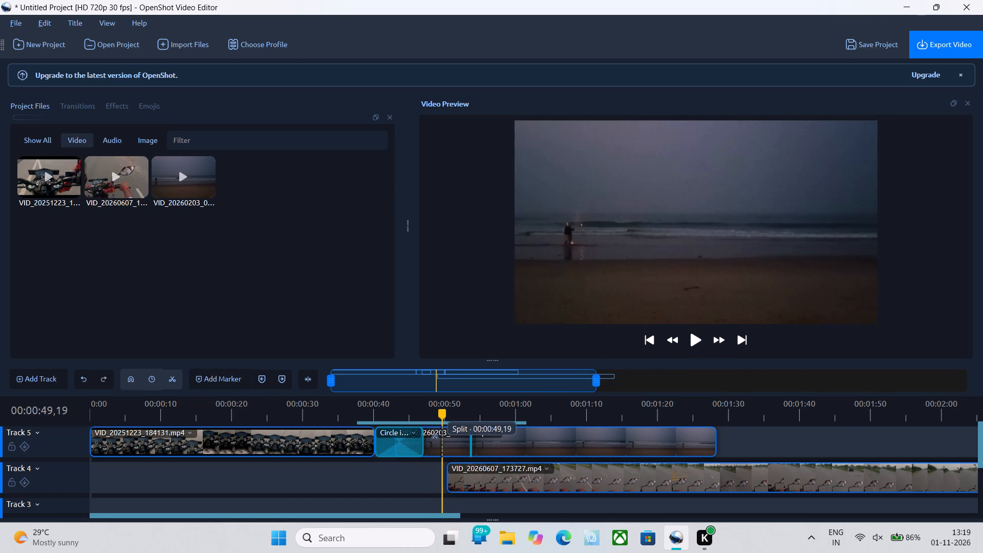
scroll(435, 435, "up", 5, "ctrl")
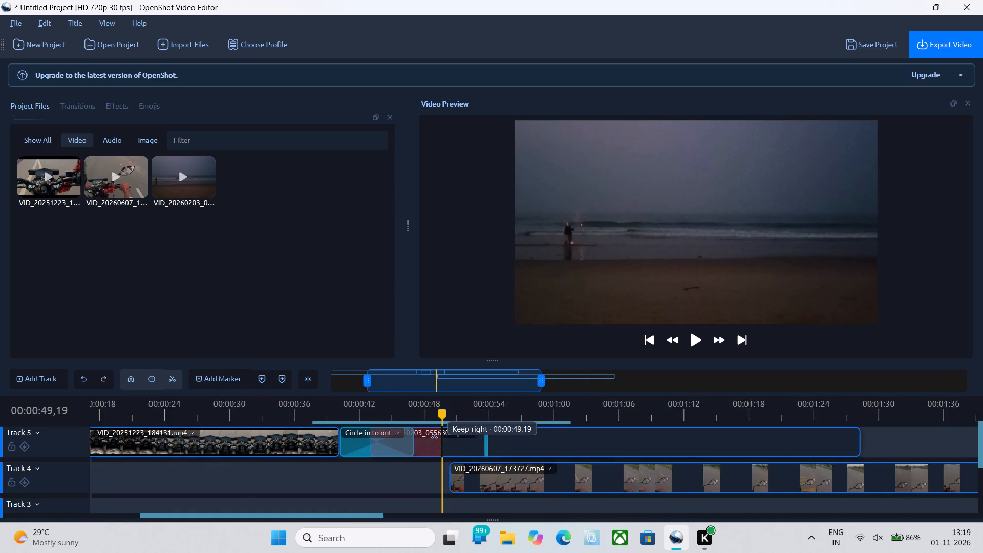
scroll(435, 435, "up", 1, "ctrl")
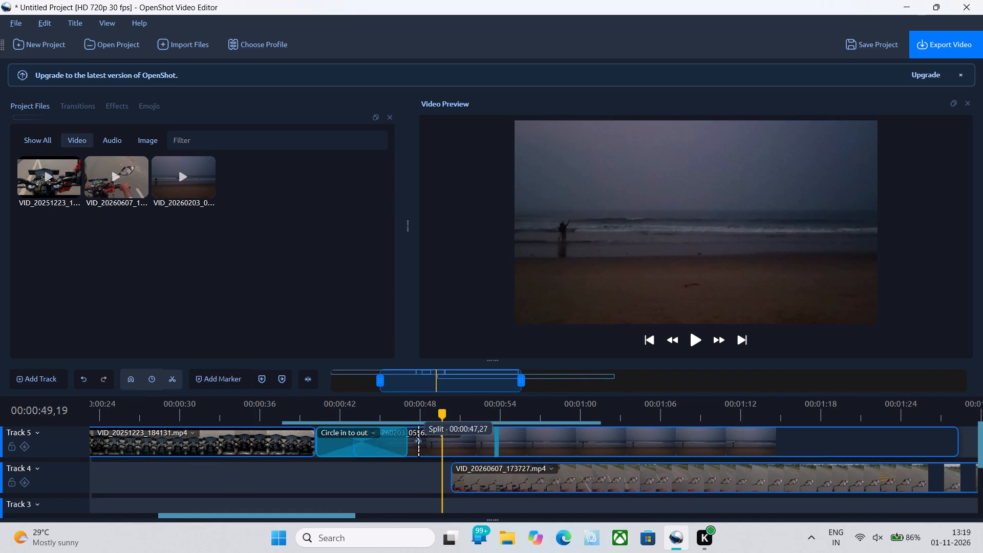
left_click(419, 438)
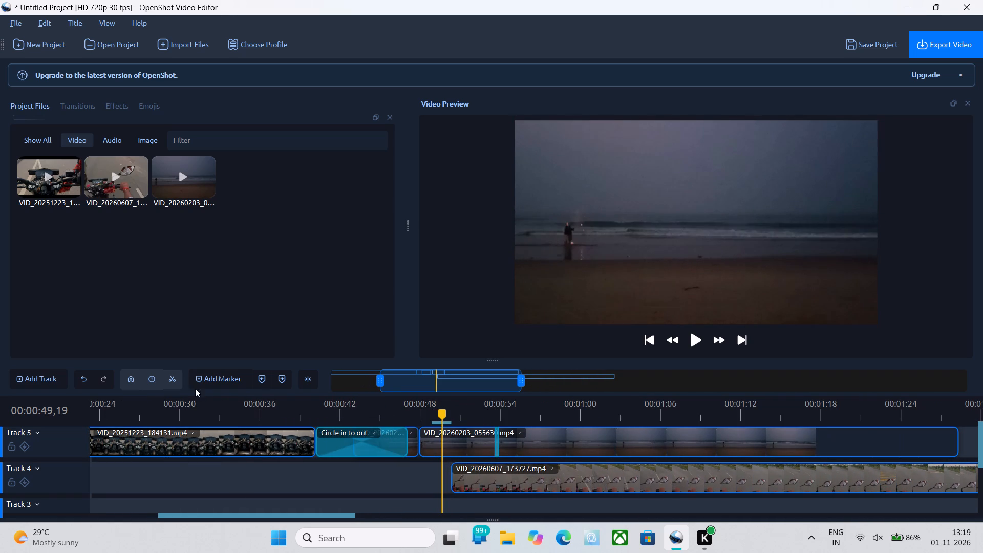
left_click(176, 381)
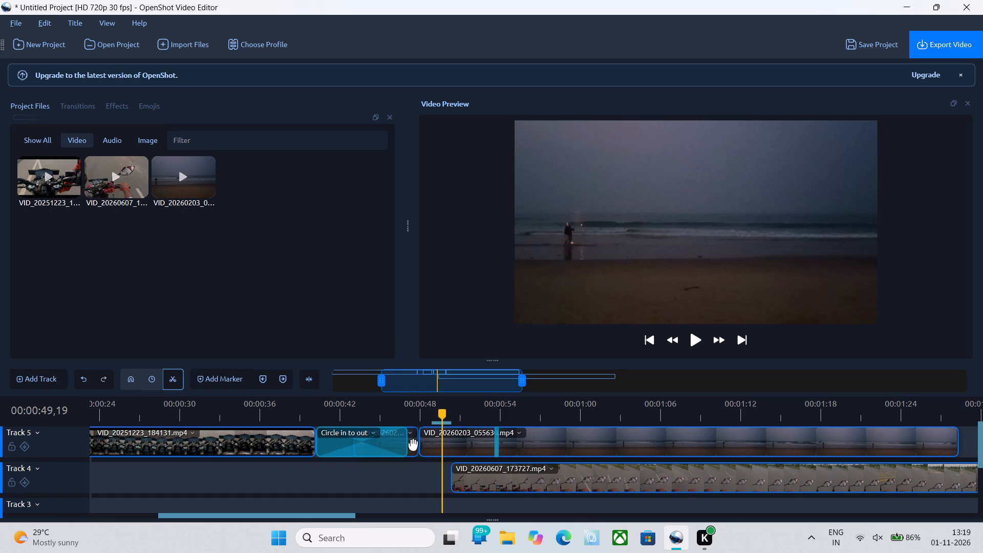
right_click(413, 445)
left_click(458, 428)
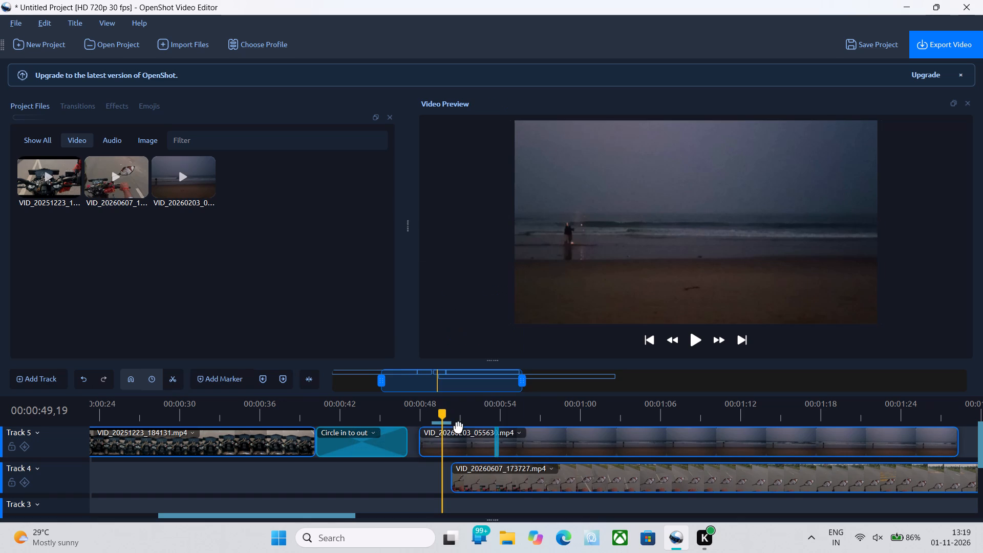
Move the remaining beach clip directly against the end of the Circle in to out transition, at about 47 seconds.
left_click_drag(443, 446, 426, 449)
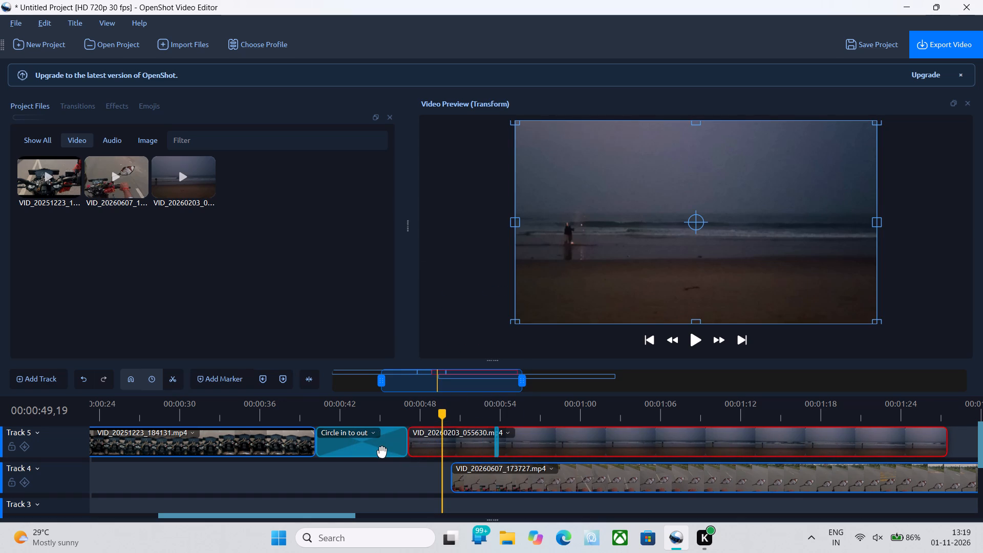
Remove the Circle in to out transition between the first clip and the beach clip on Track 5.
left_click(364, 432)
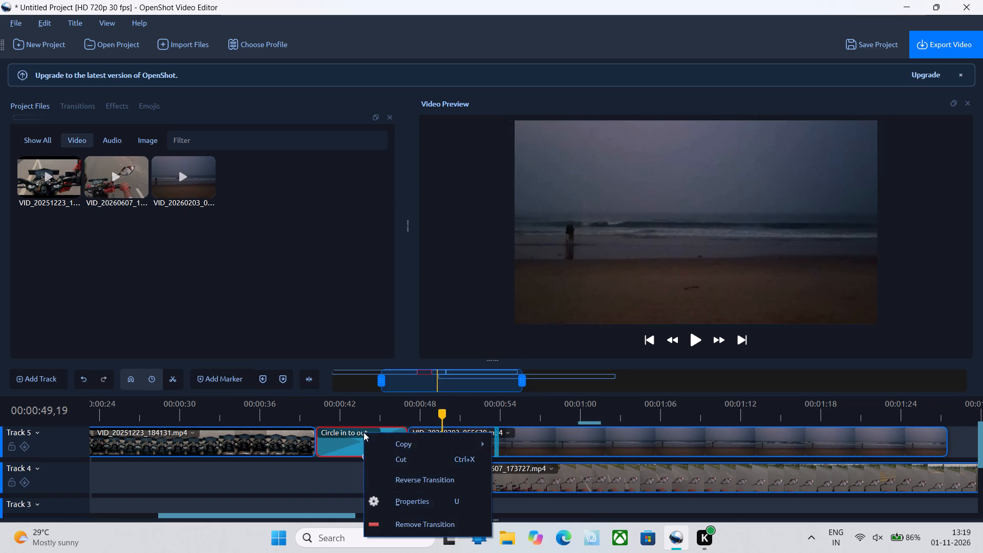
left_click(397, 526)
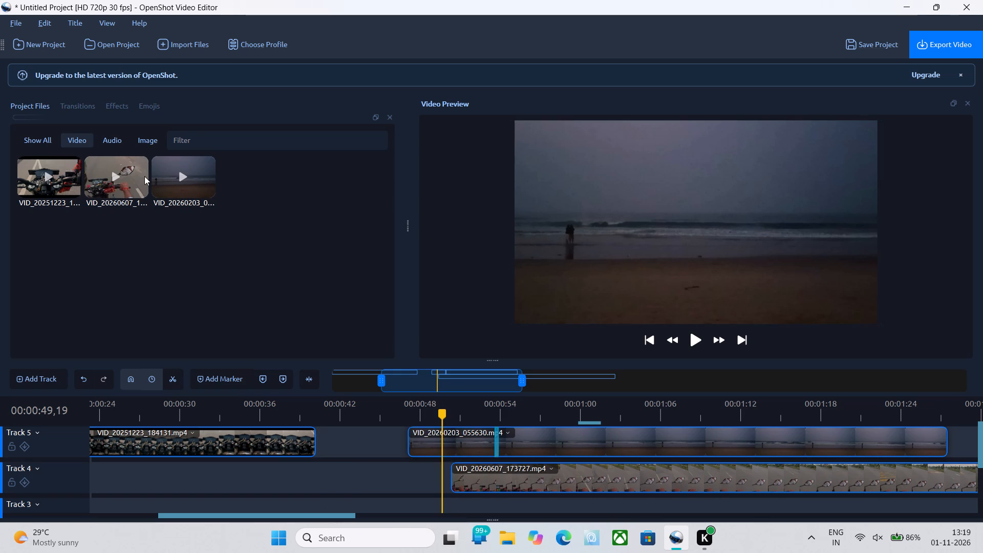
Bring up the transition library and move the beach clip on Track 5 directly against the first clip's end, at about 40 seconds.
left_click(84, 101)
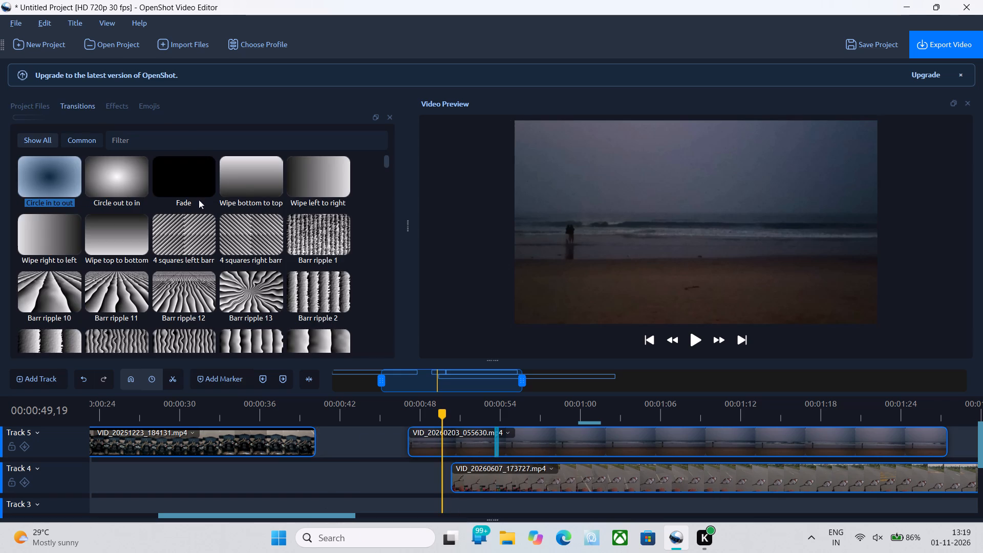
scroll(242, 248, "down", 2)
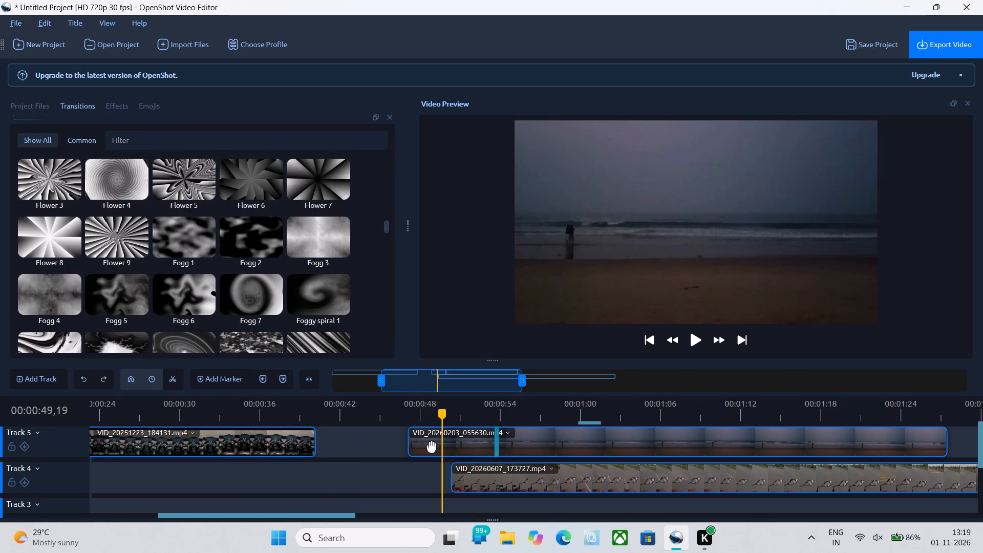
left_click_drag(432, 447, 341, 454)
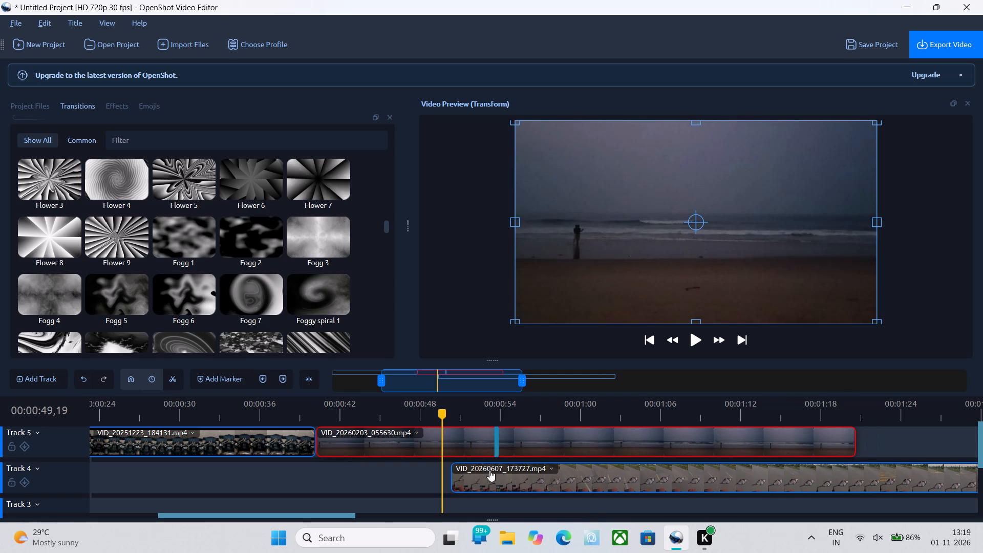
Move the VID_20260607_173727 clip on Track 4 earlier so it starts at 00:00:41,21, shortly after the beach clip on Track 5 begins.
left_click_drag(489, 470, 429, 480)
left_click(320, 448)
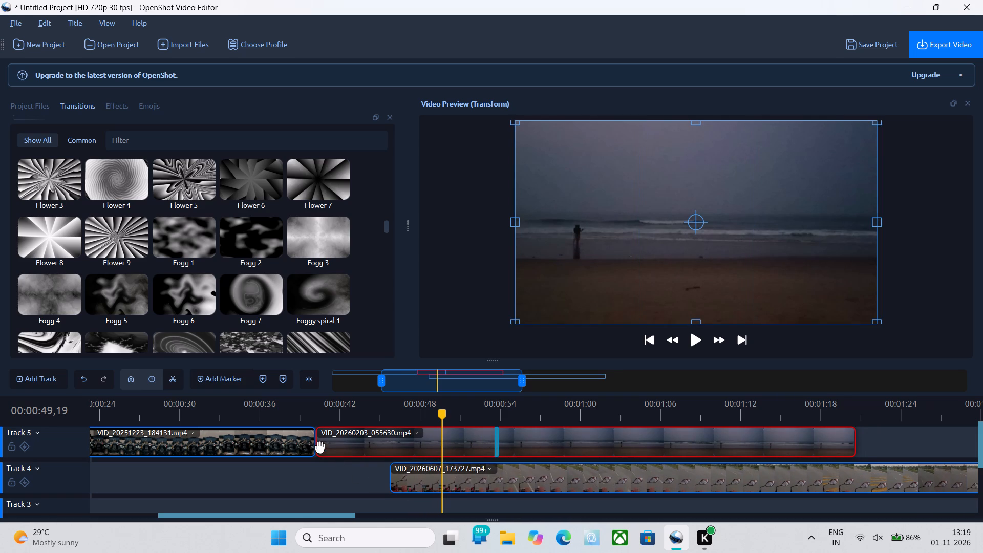
left_click_drag(444, 413, 369, 422)
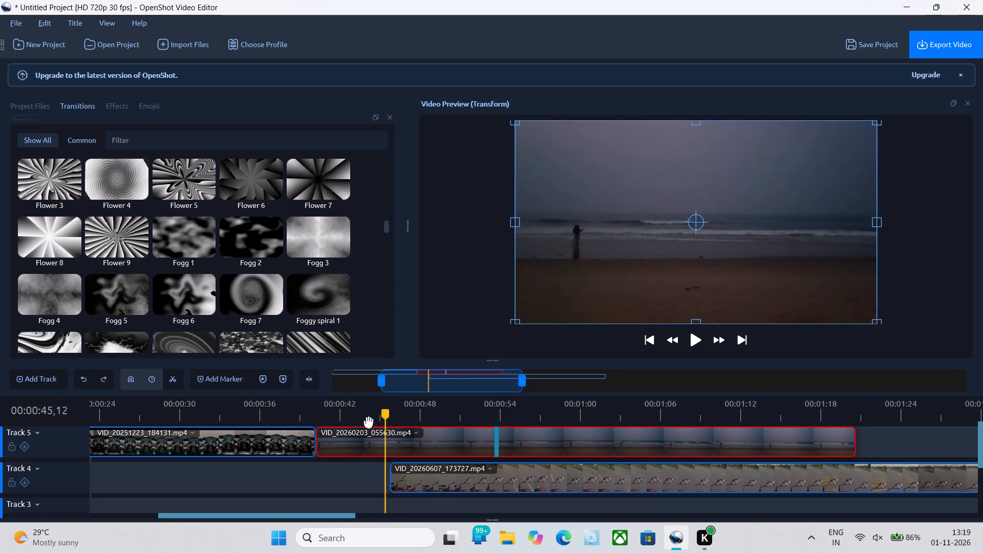
left_click_drag(369, 422, 319, 430)
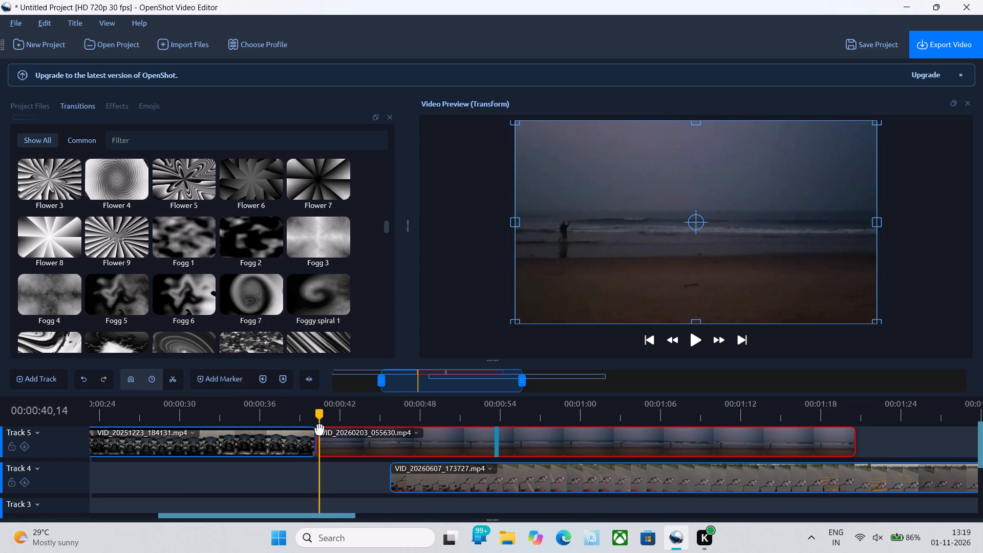
left_click_drag(319, 430, 296, 430)
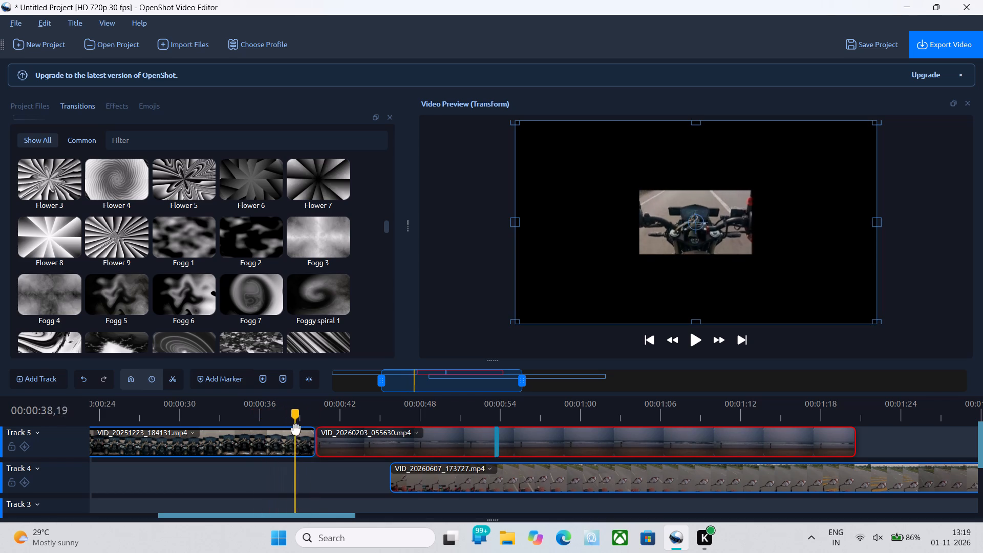
left_click_drag(296, 430, 322, 429)
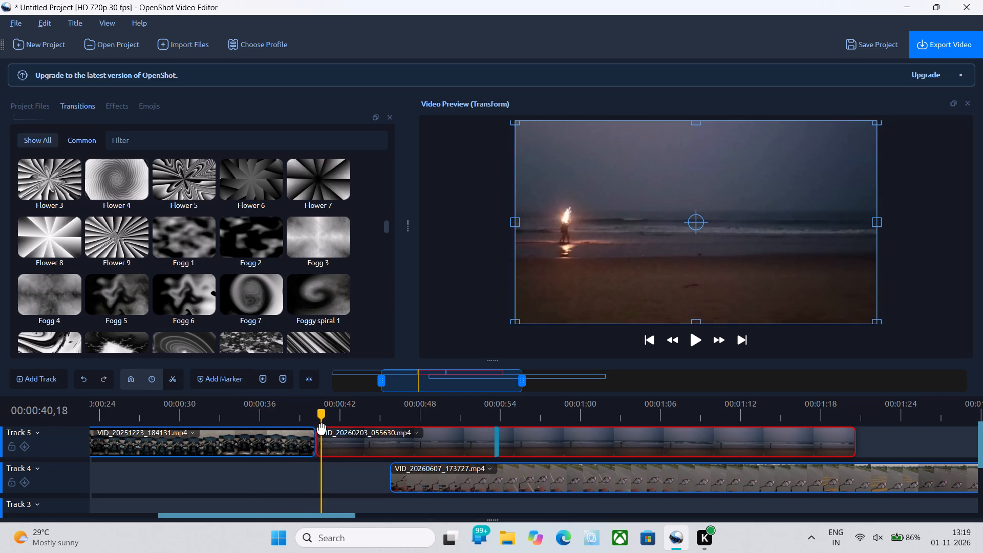
left_click_drag(322, 429, 326, 429)
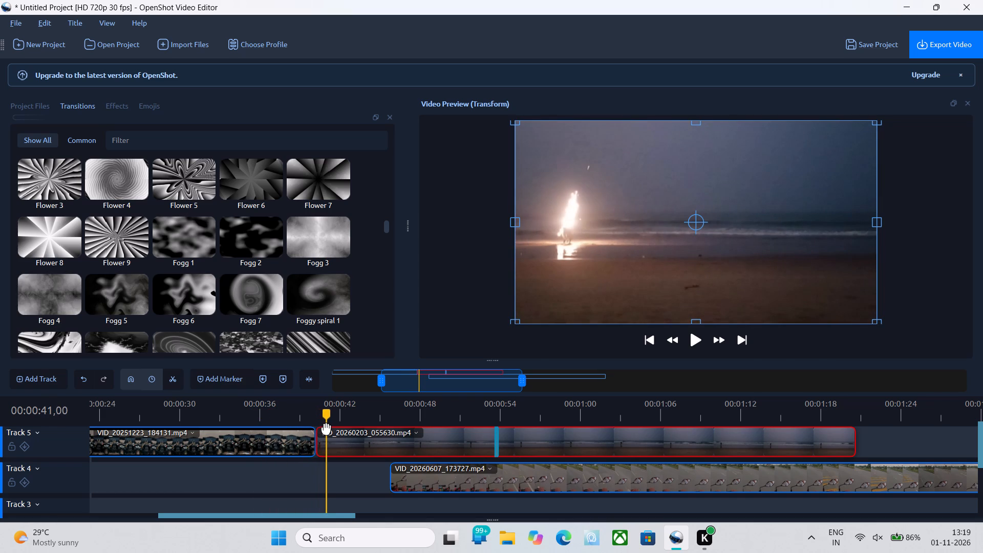
left_click_drag(326, 429, 336, 429)
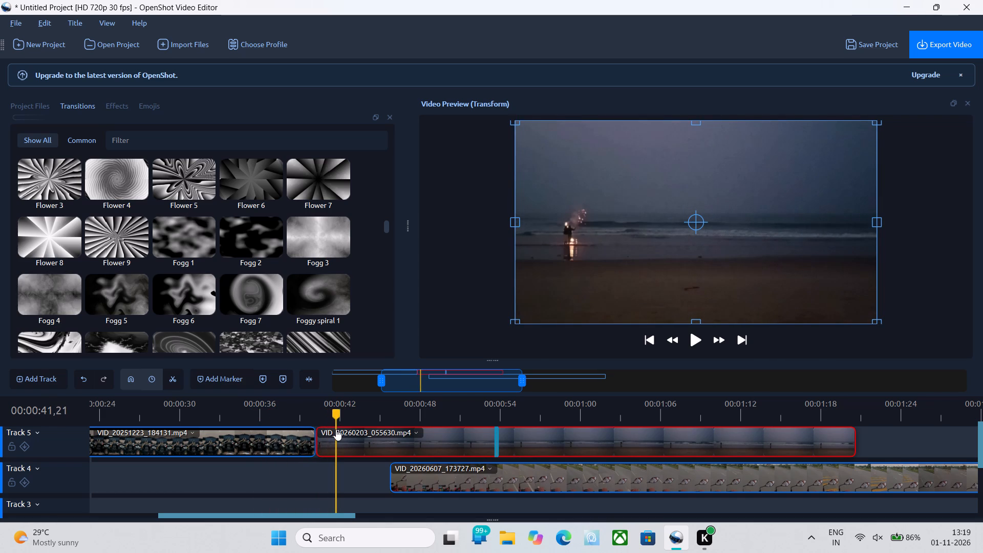
left_click_drag(415, 480, 368, 481)
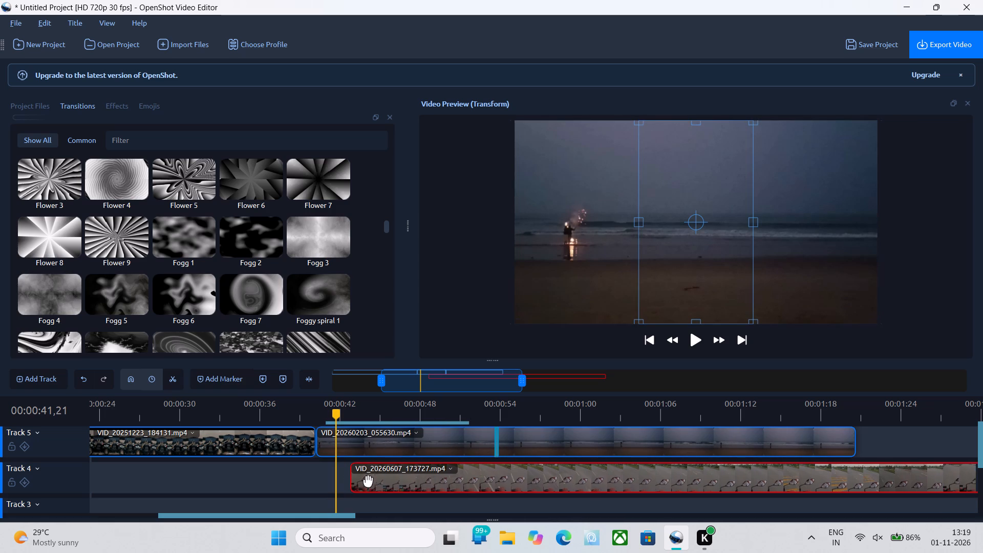
left_click_drag(368, 481, 364, 481)
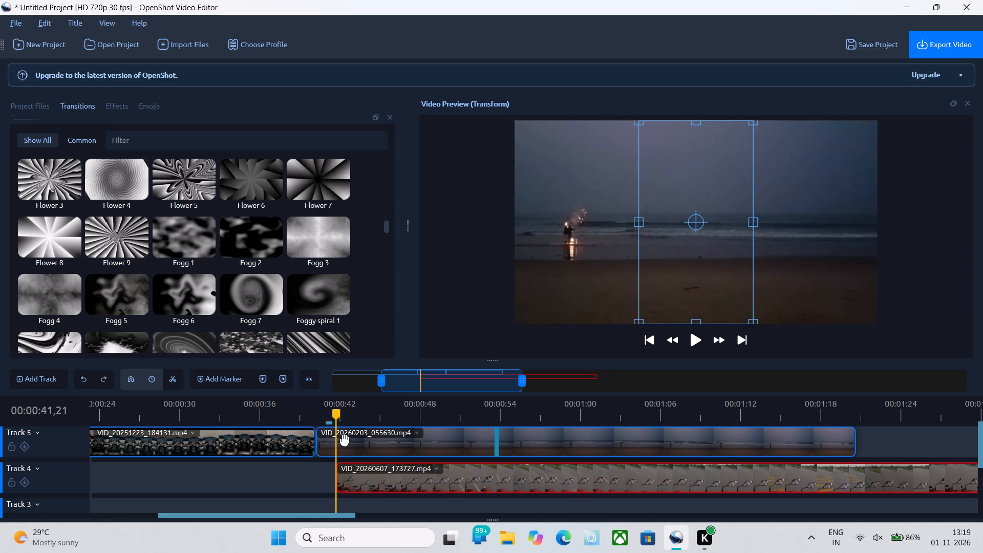
Split the beach clip on Track 5 at 00:00:42,10 and remove the long piece after the cut.
left_click(175, 381)
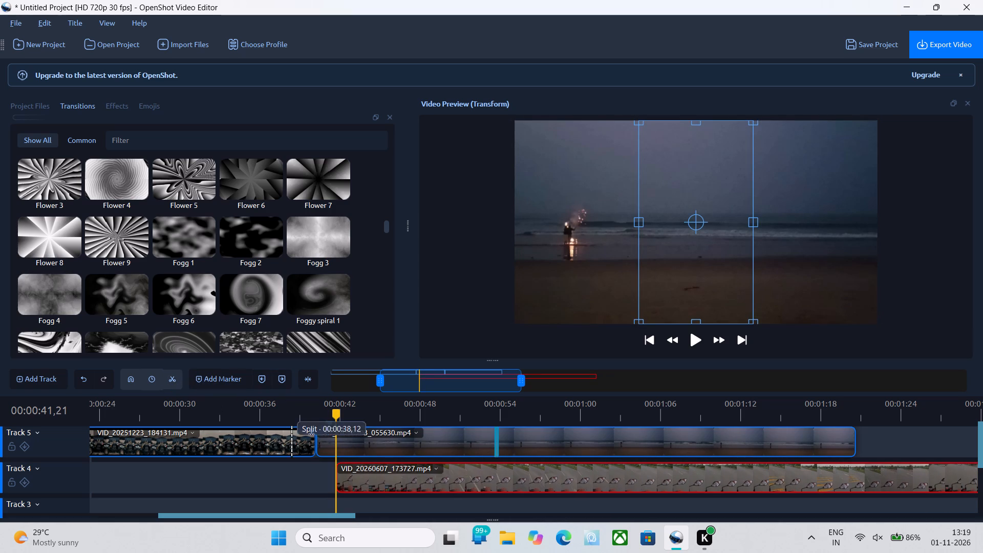
left_click(345, 441)
right_click(395, 439)
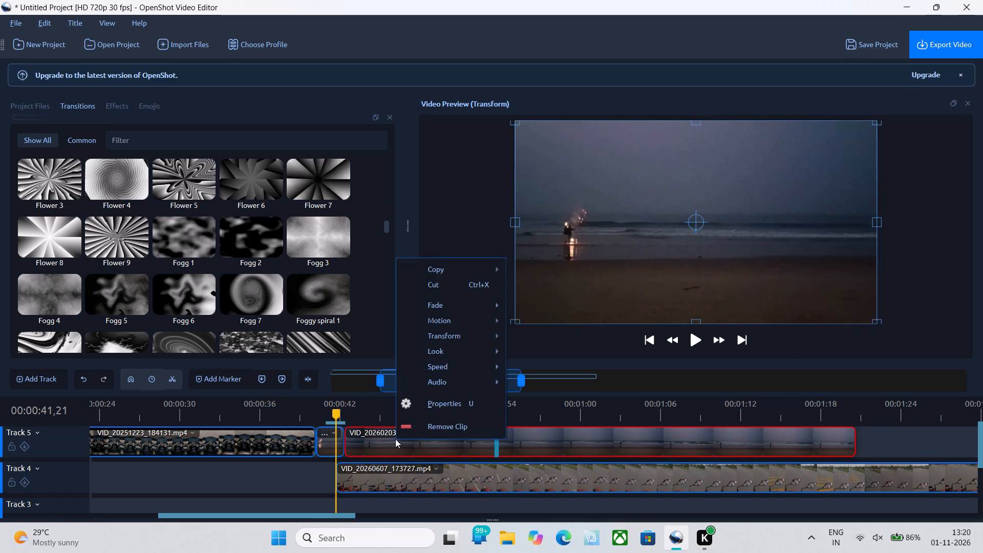
left_click(434, 421)
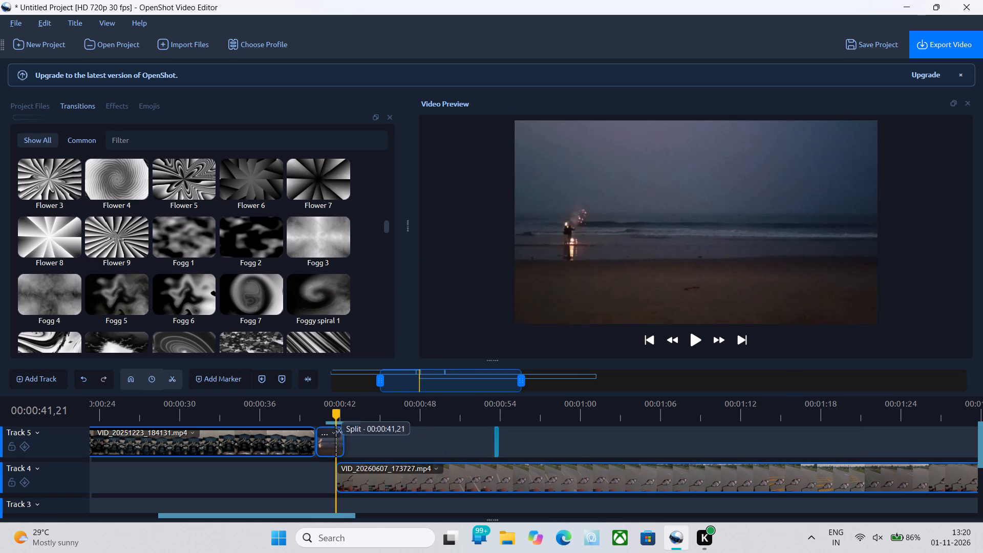
left_click(249, 405)
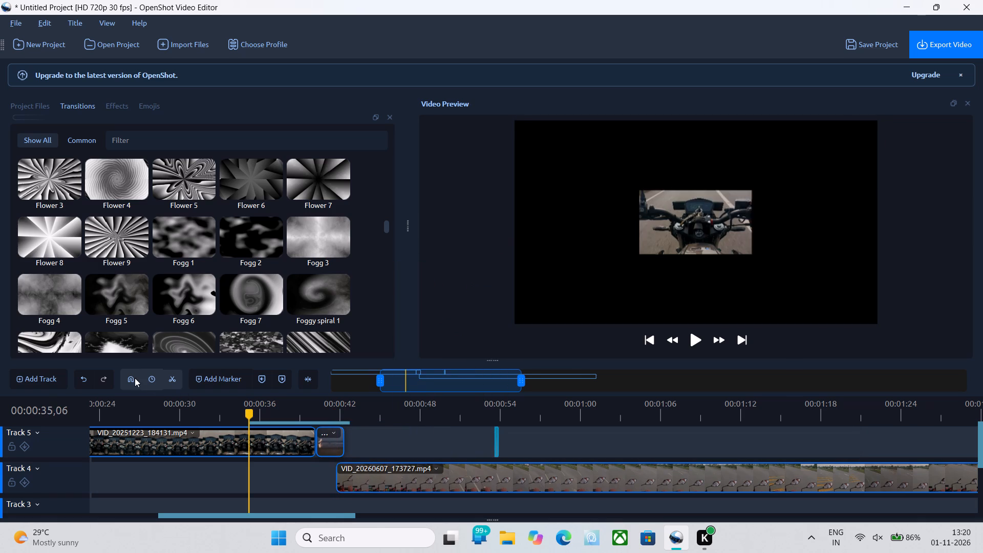
left_click(174, 381)
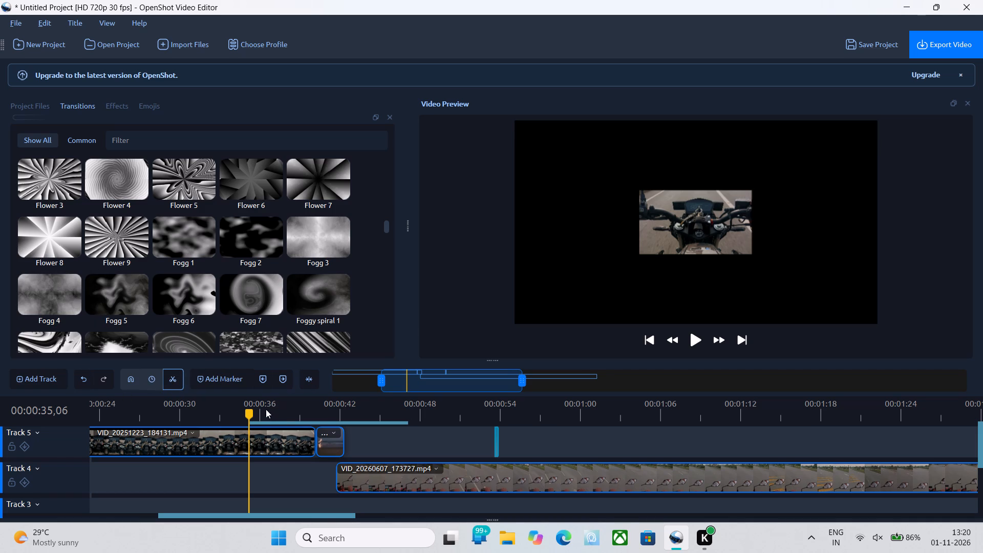
Play back the timeline from about 35 seconds to review the cuts from the first clip through the beach clip to the Track 4 clip.
left_click(692, 342)
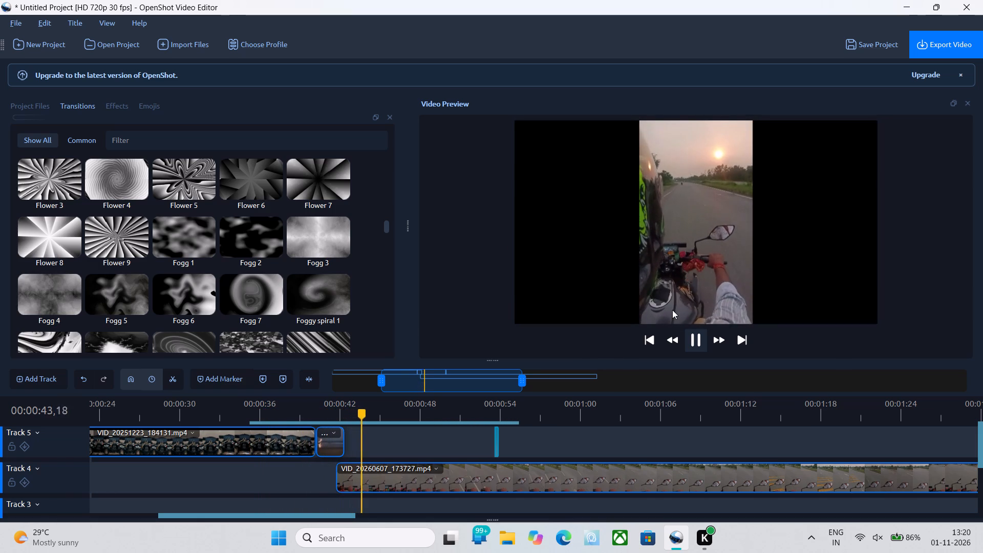
left_click(266, 447)
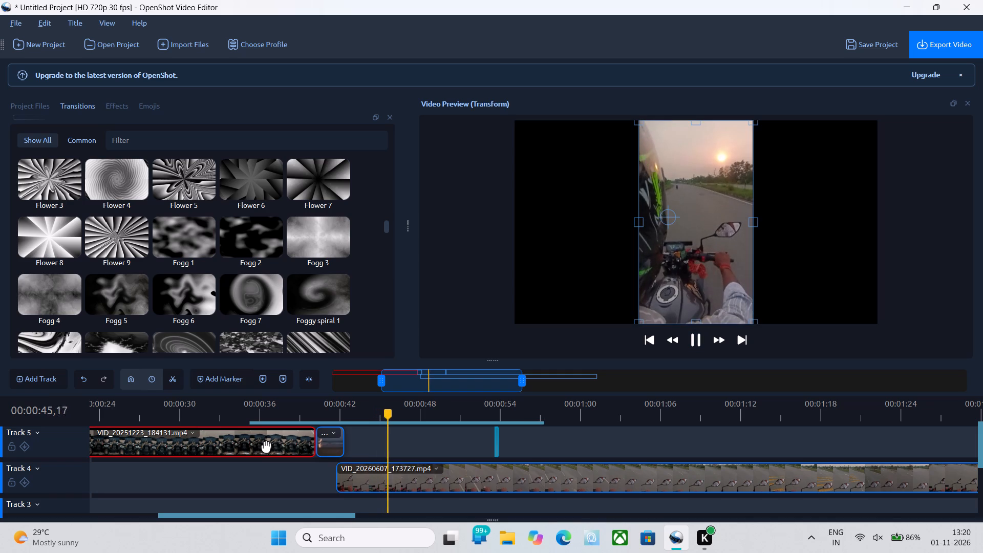
left_click(408, 414)
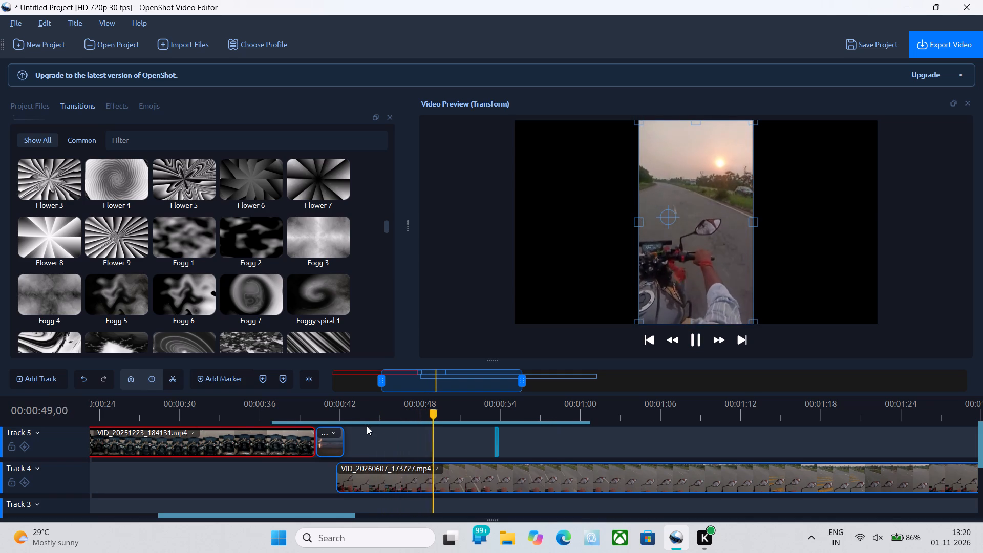
left_click(450, 415)
left_click_drag(450, 415, 300, 433)
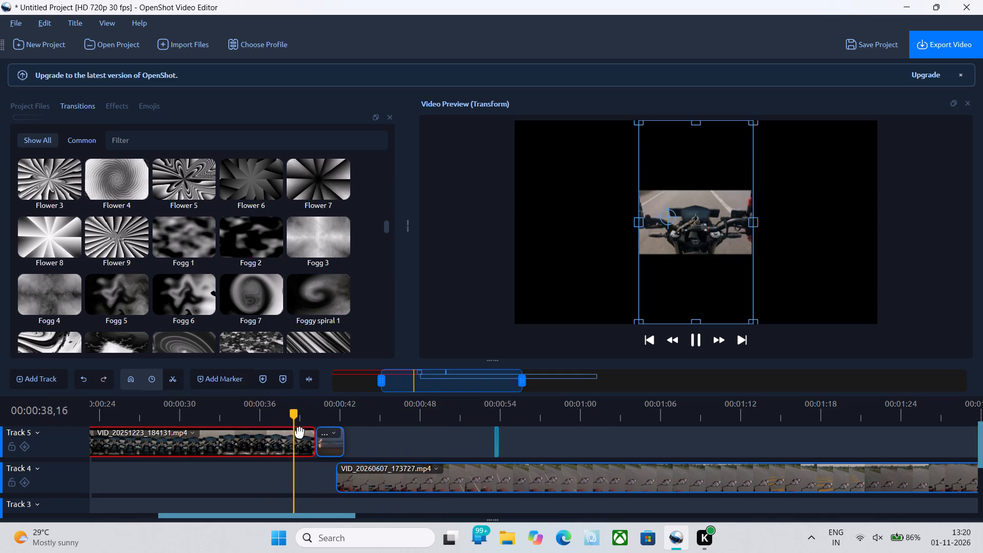
left_click_drag(300, 433, 300, 433)
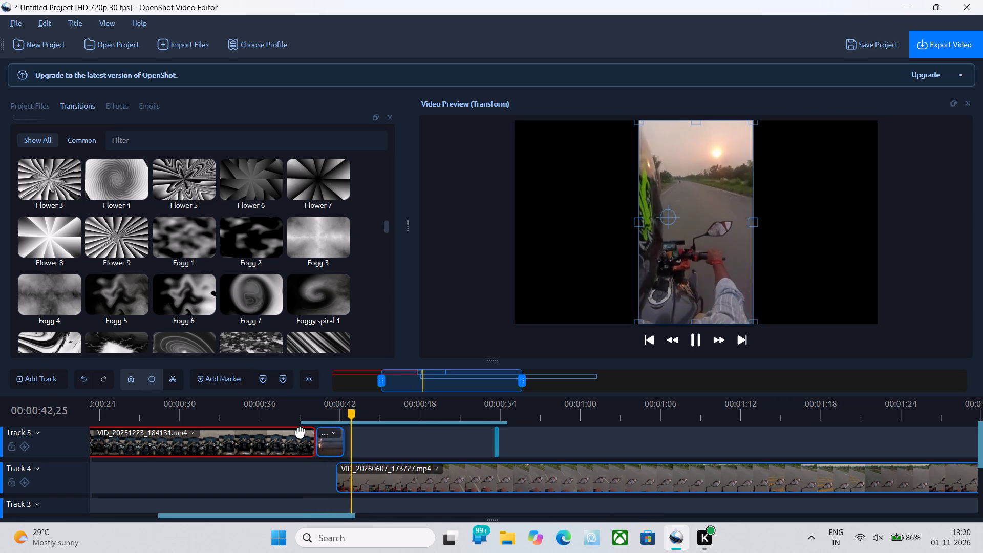
left_click(261, 433)
left_click_drag(400, 416, 316, 428)
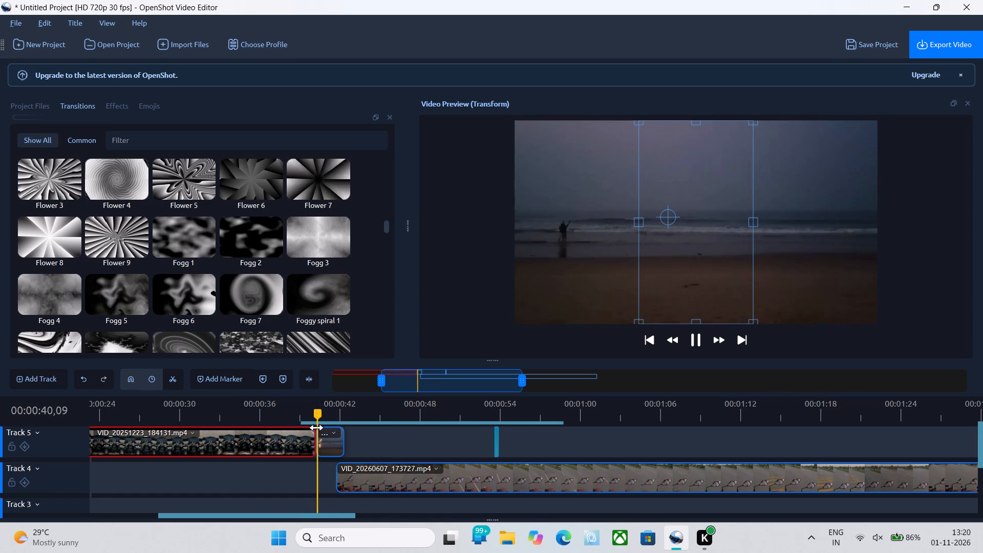
key("space")
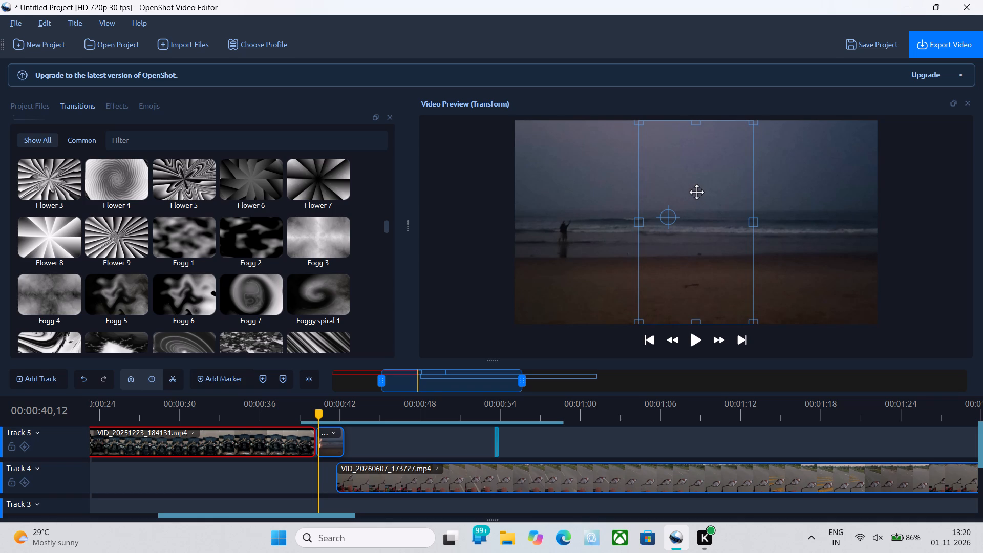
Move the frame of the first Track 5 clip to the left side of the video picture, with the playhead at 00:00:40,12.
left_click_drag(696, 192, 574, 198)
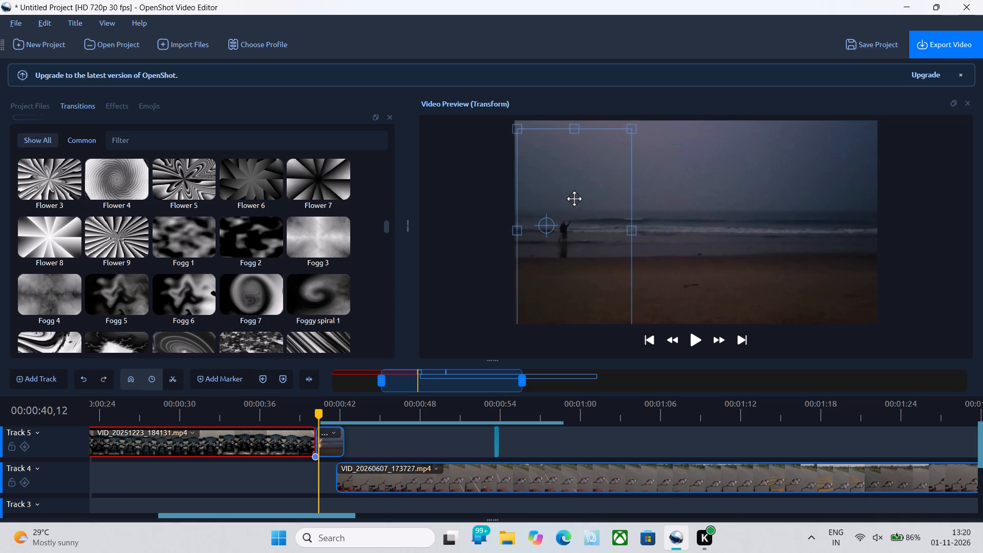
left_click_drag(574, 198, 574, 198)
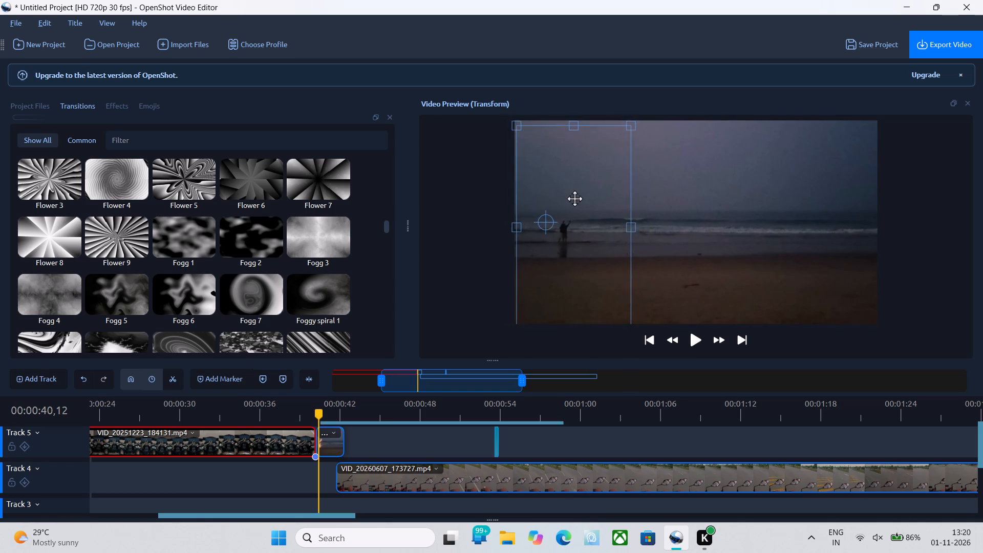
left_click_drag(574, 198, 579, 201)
Shift the first Track 5 clip's origin point sideways, closer to the centre of its frame.
left_click_drag(554, 227, 559, 227)
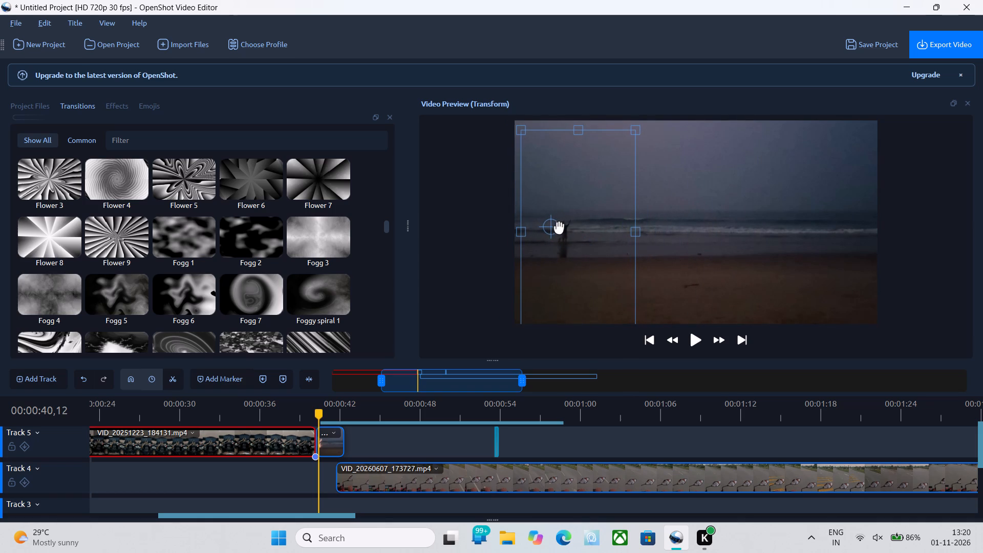
left_click_drag(559, 227, 574, 219)
left_click(574, 219)
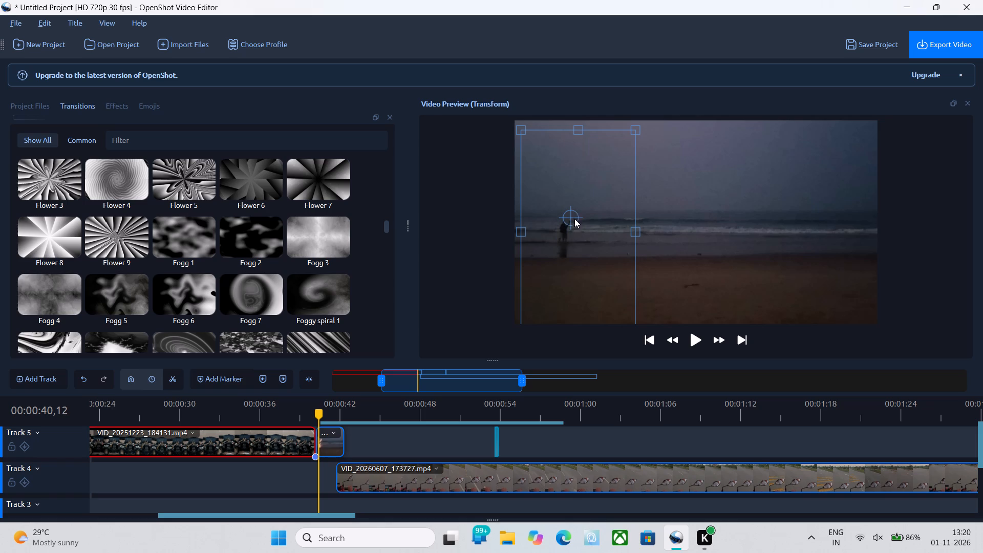
right_click(574, 219)
left_click(574, 219)
right_click(572, 218)
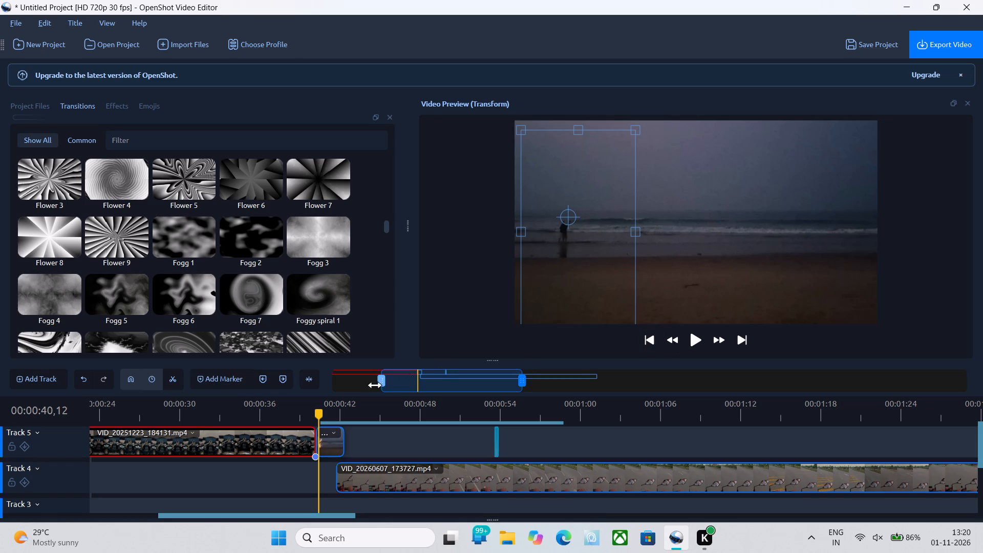
Play back the timeline from 00:00:37,22 to about 44 seconds to check the repositioned first clip against the following clips.
left_click_drag(318, 410, 283, 417)
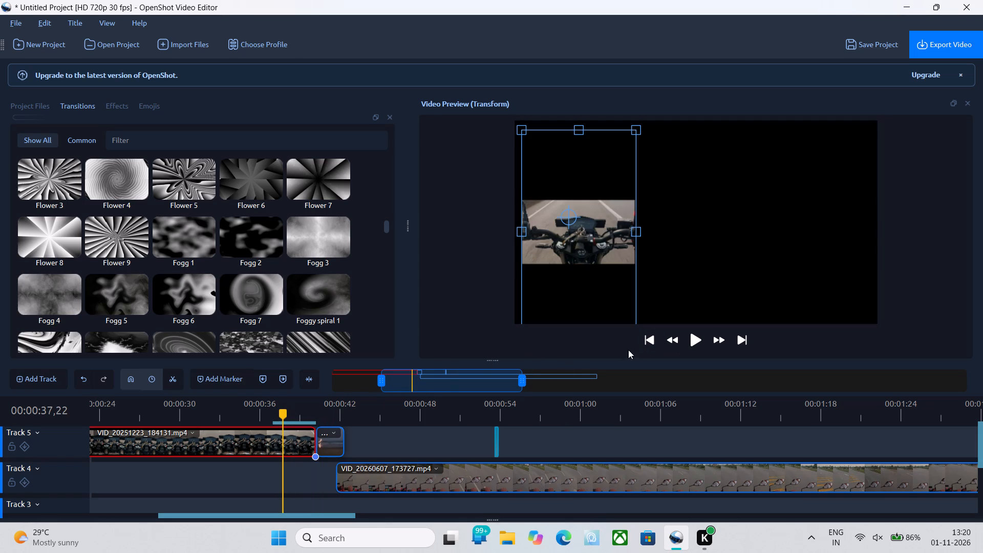
left_click(692, 338)
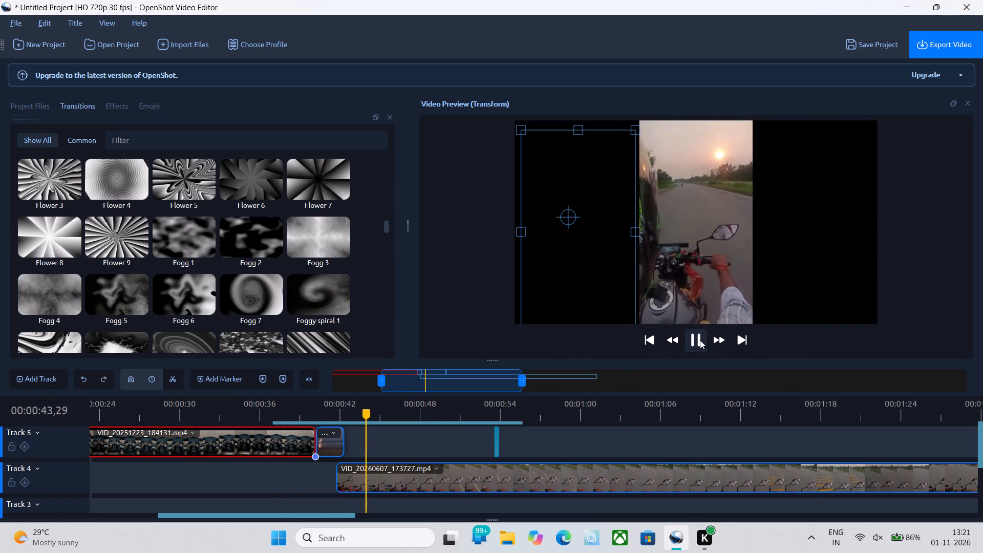
left_click(700, 340)
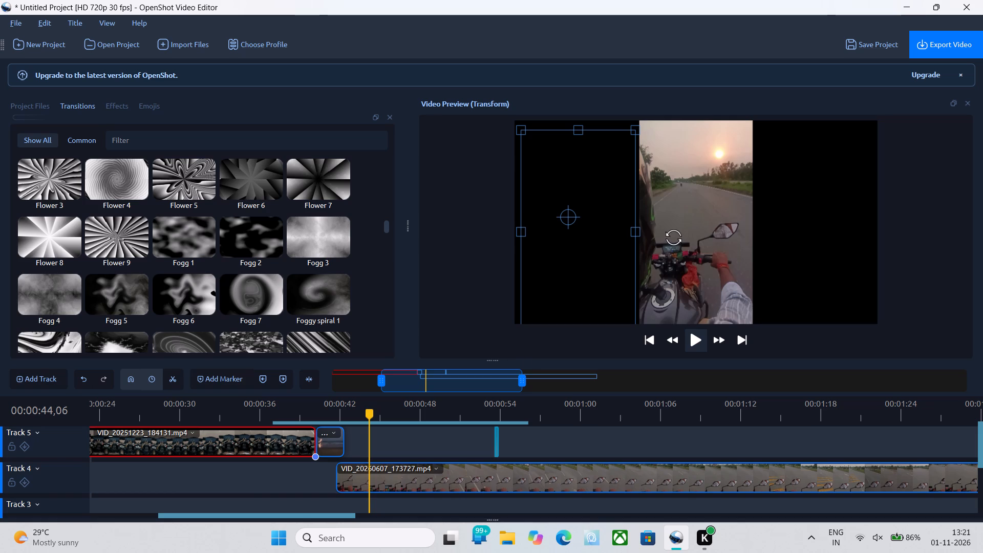
Move the first Track 5 clip's frame back to the centre of the picture, upright and roughly over the portrait ride footage.
left_click_drag(673, 237, 691, 220)
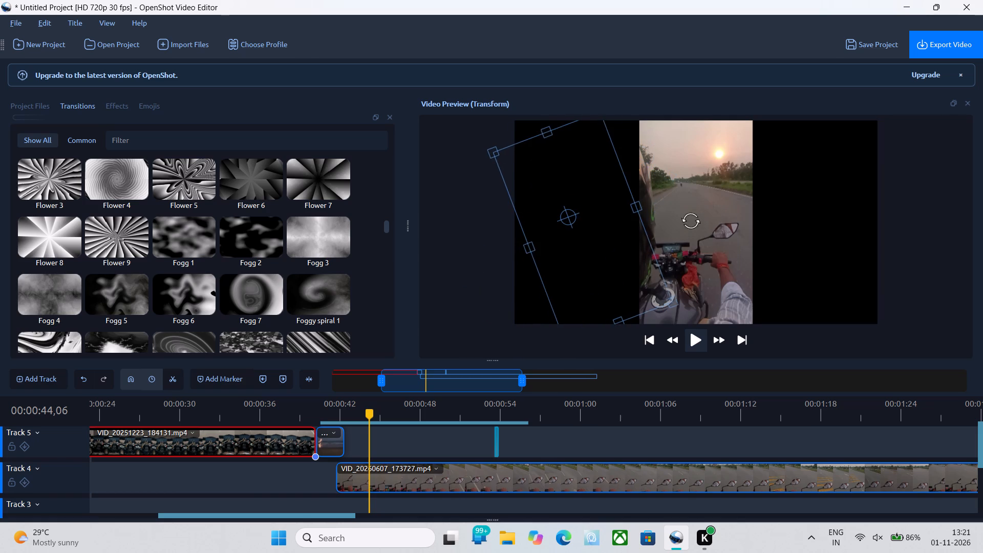
left_click_drag(691, 220, 681, 237)
left_click_drag(583, 162, 692, 146)
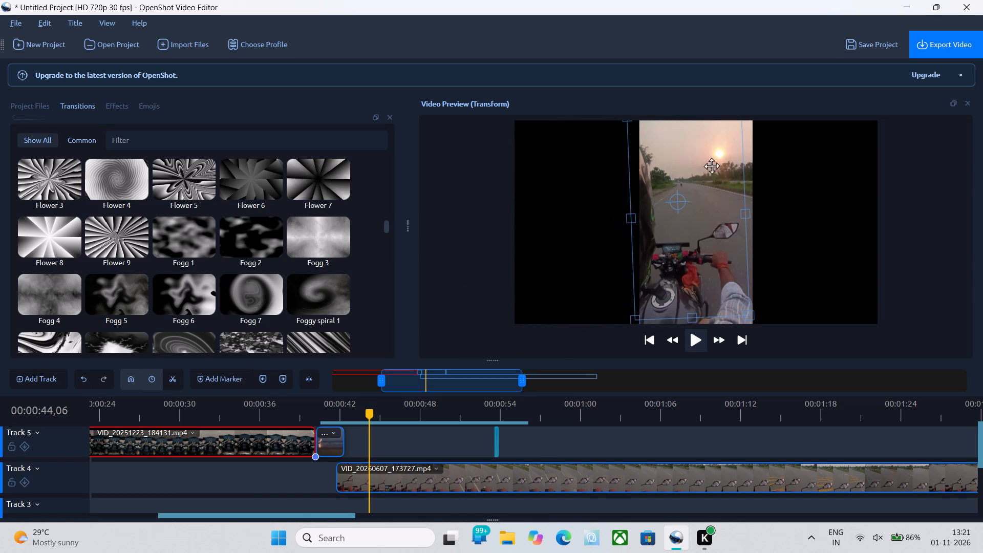
left_click(750, 192)
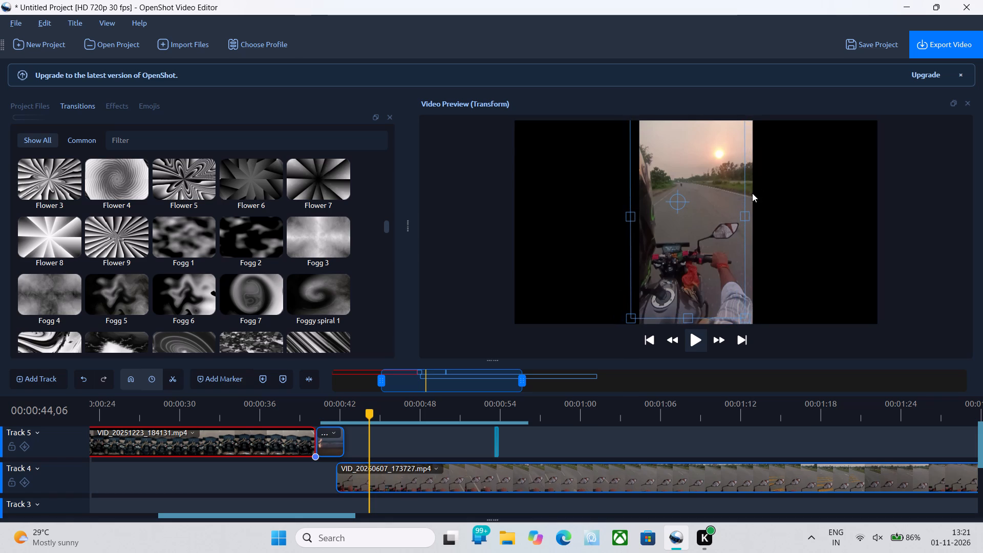
left_click_drag(686, 210, 692, 222)
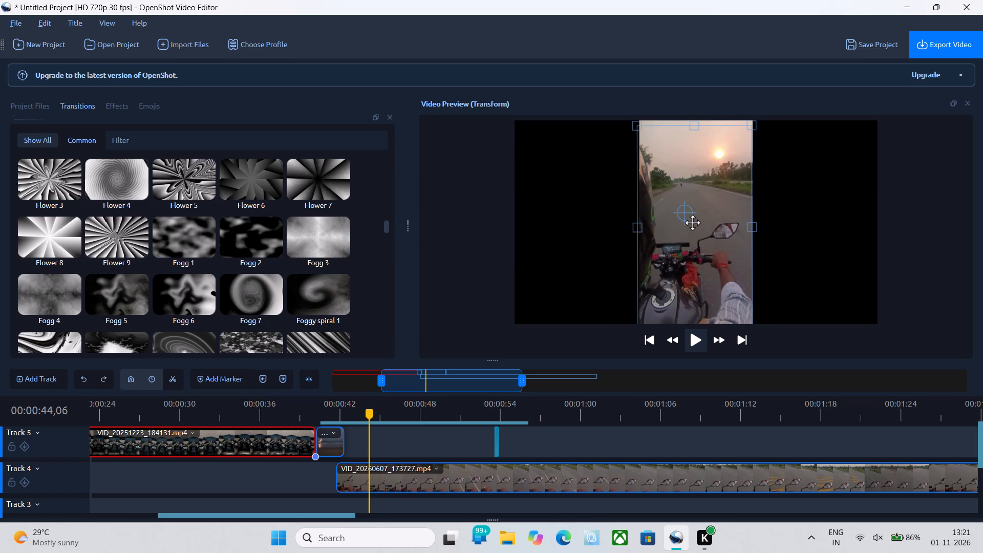
left_click_drag(692, 222, 694, 219)
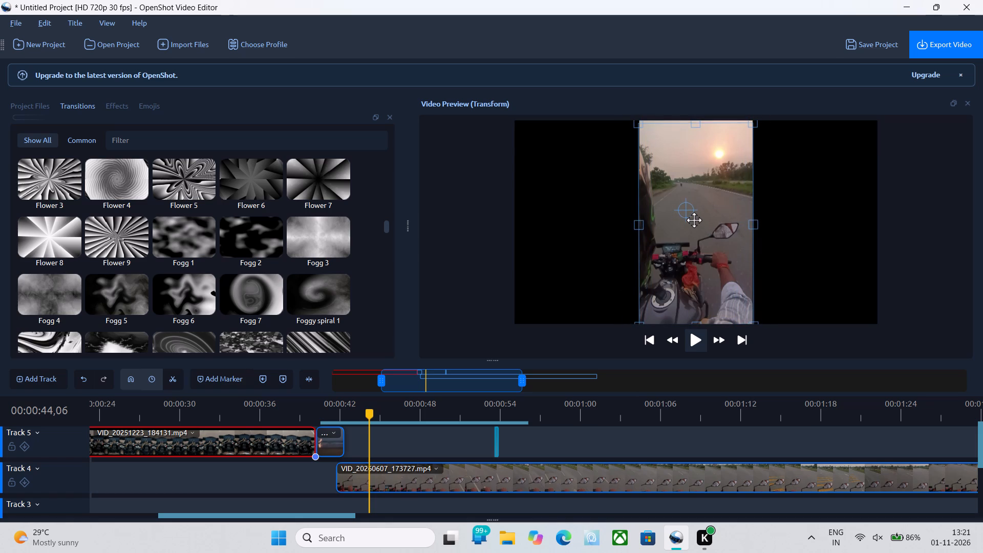
left_click_drag(694, 219, 692, 216)
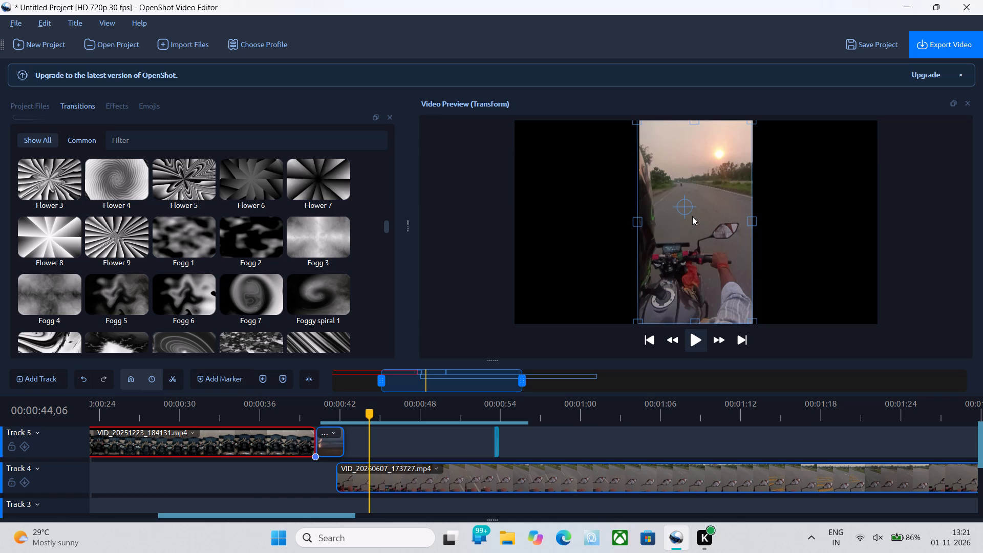
Move the first Track 5 clip's origin point up onto the sun in the portrait ride footage.
left_click_drag(686, 211, 720, 160)
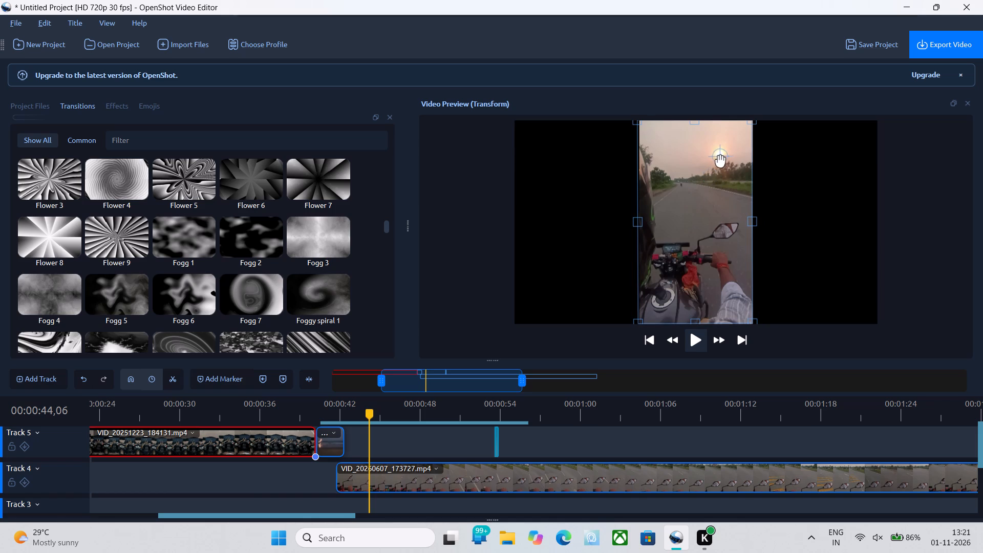
left_click_drag(720, 160, 719, 161)
left_click(719, 161)
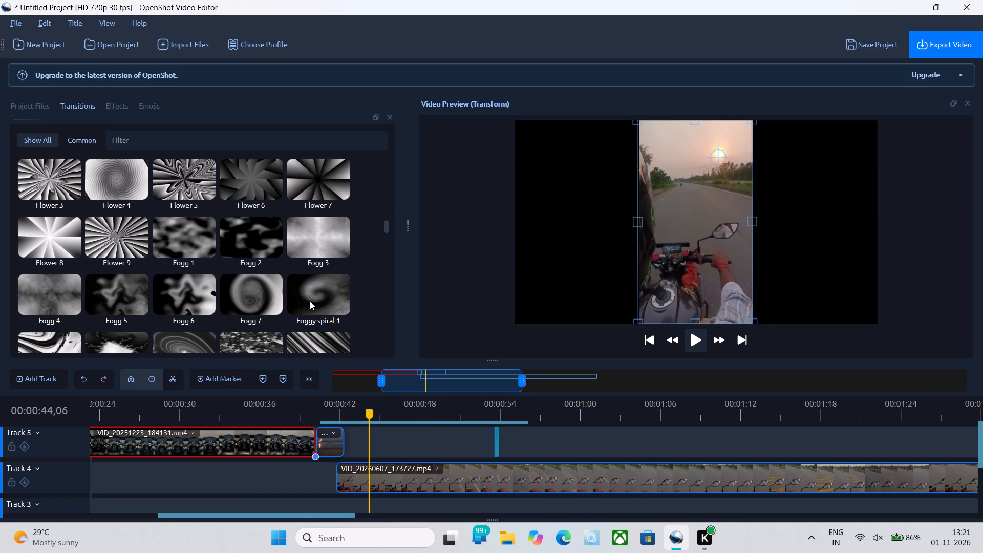
Add a Luminous spiral 2 transition over the last part of the first Track 5 clip, up to the clip's end.
scroll(195, 303, "down", 1)
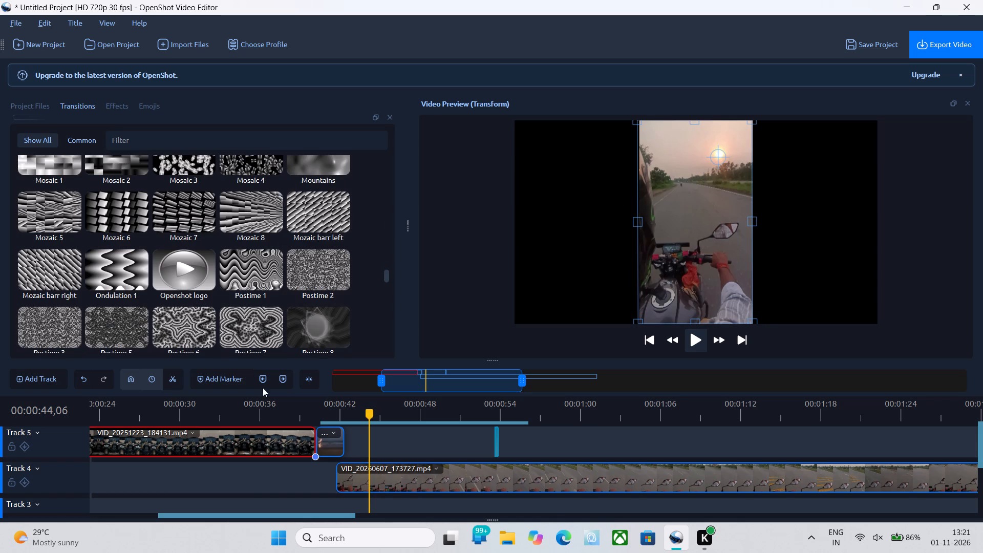
double_click(189, 219)
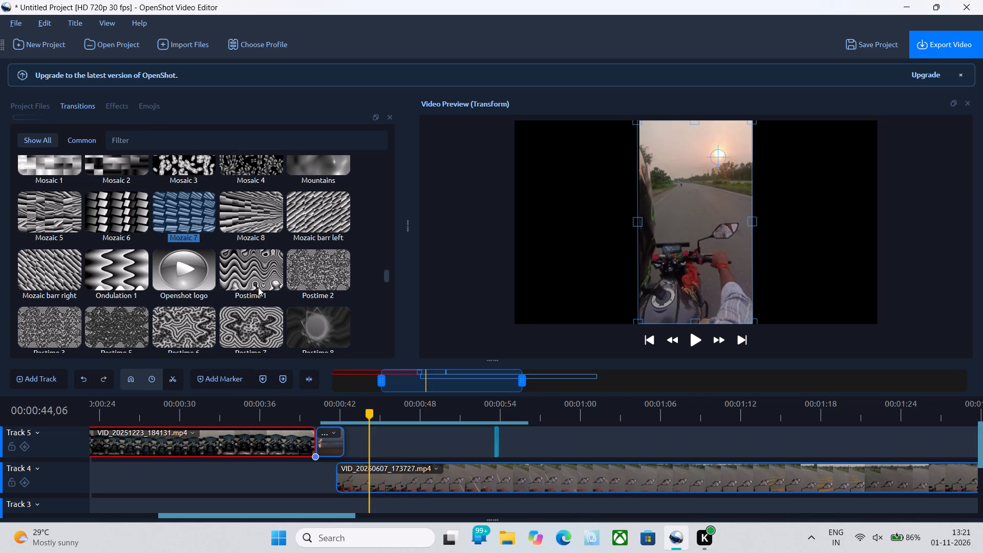
scroll(258, 287, "down", 2, "ctrl")
scroll(258, 287, "up", 1)
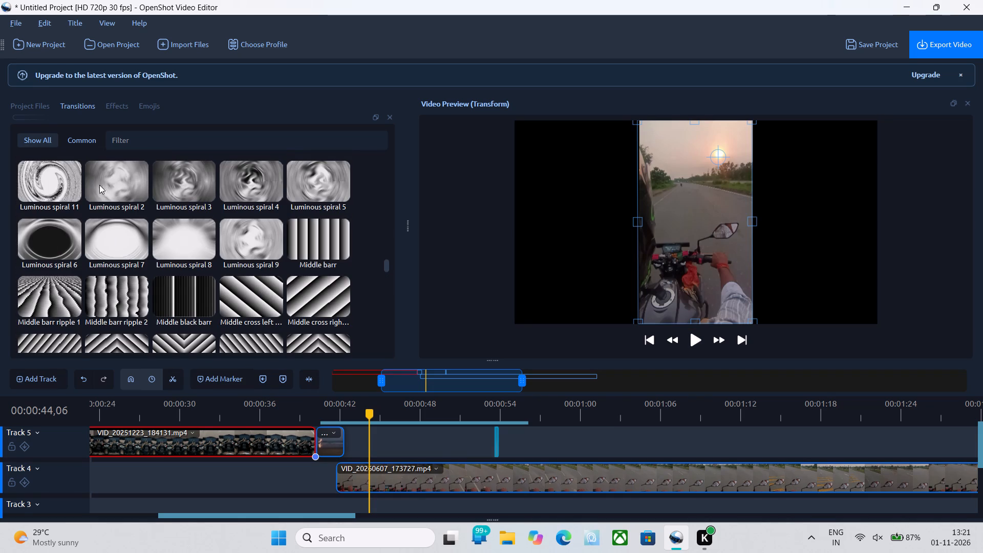
left_click_drag(108, 174, 298, 467)
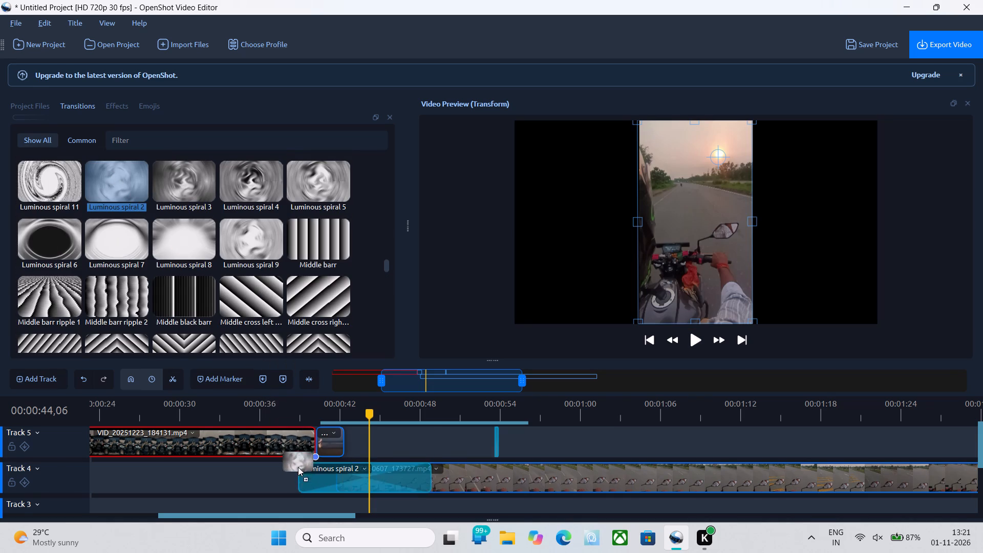
left_click_drag(298, 467, 217, 454)
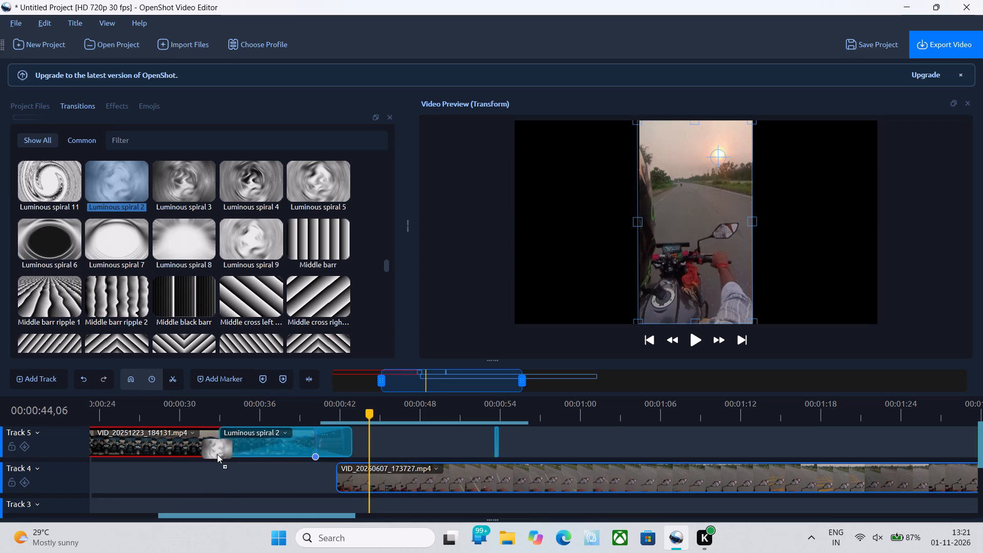
left_click_drag(217, 454, 187, 454)
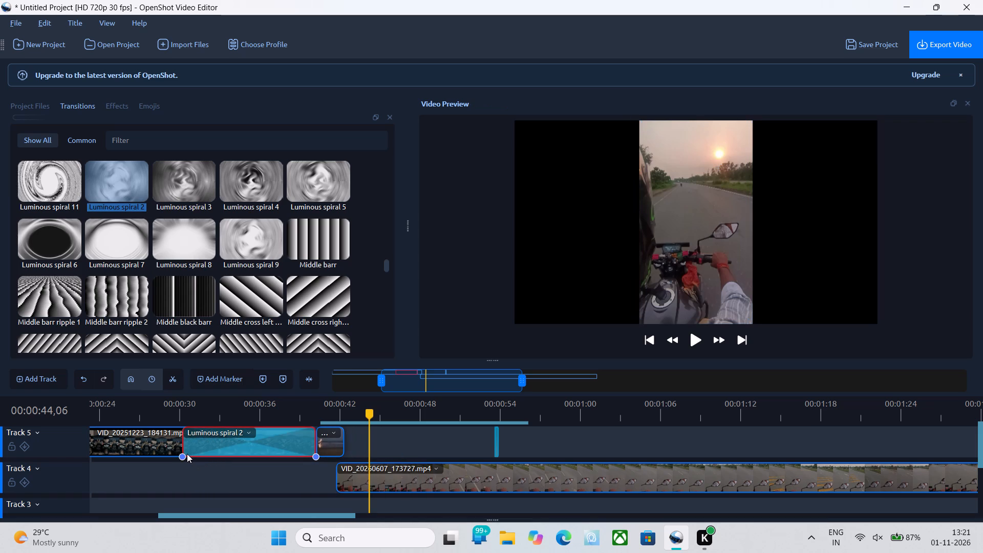
Shorten the Luminous spiral 2 transition from its start so it begins at about 00:00:39,02.
left_click_drag(184, 456, 200, 456)
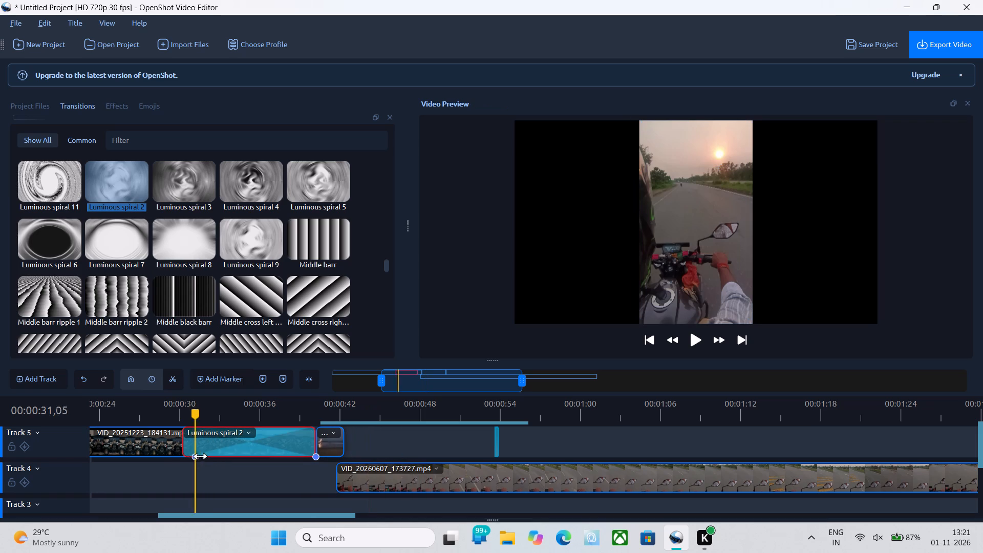
left_click_drag(200, 456, 284, 452)
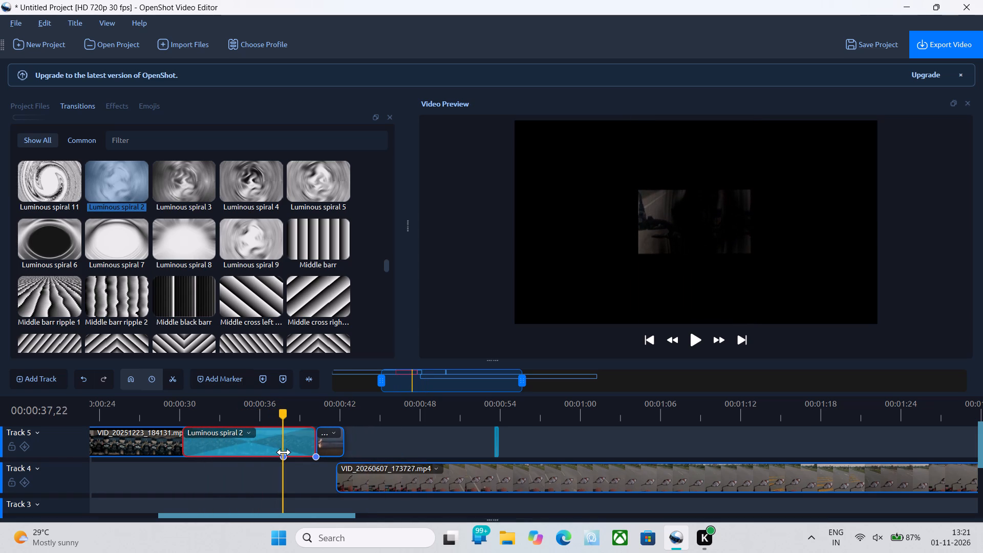
left_click_drag(284, 452, 298, 455)
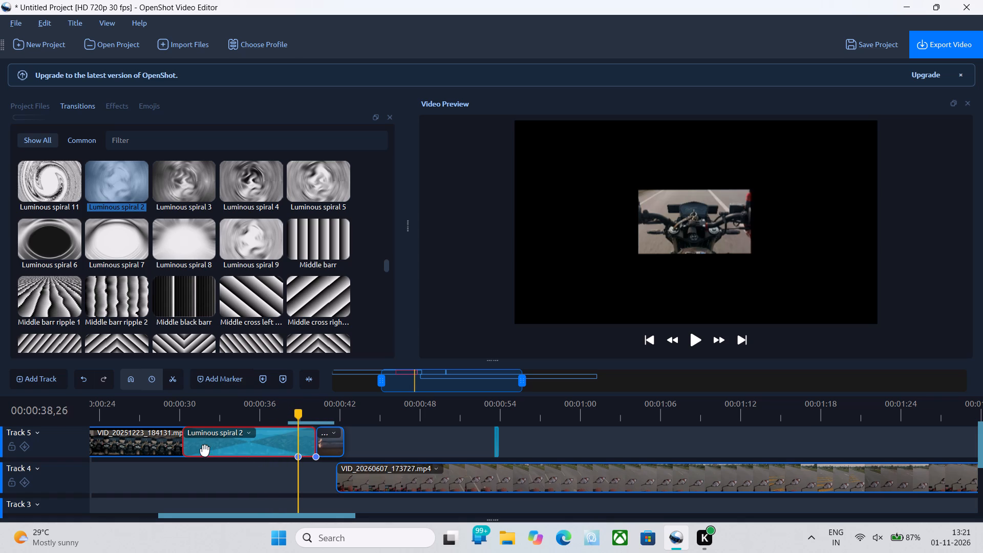
left_click_drag(184, 445, 203, 444)
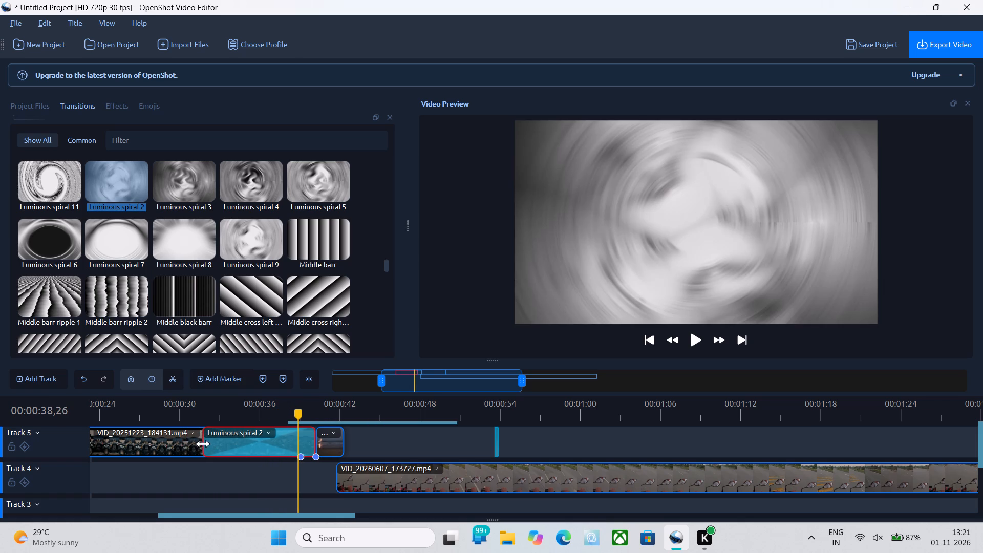
left_click_drag(203, 444, 289, 453)
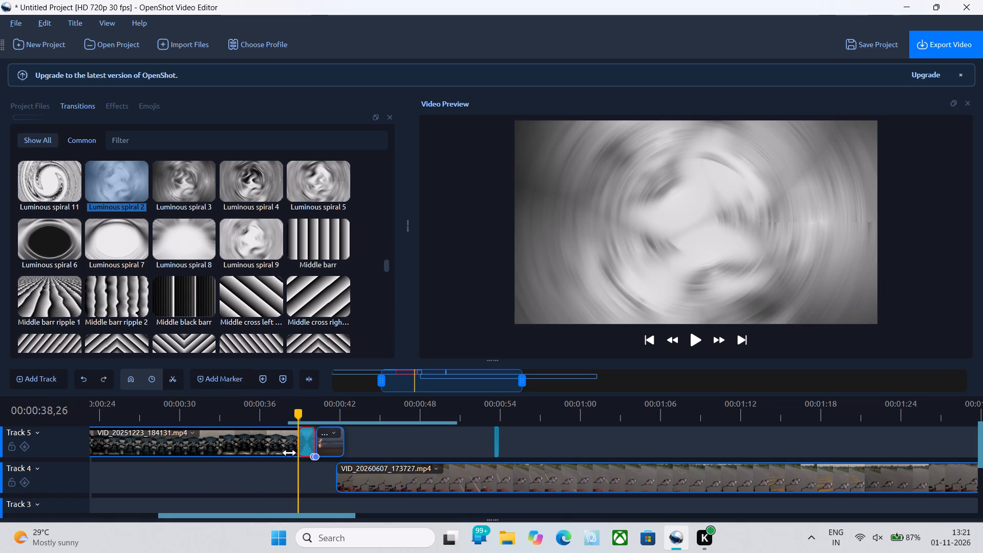
left_click_drag(289, 453, 280, 453)
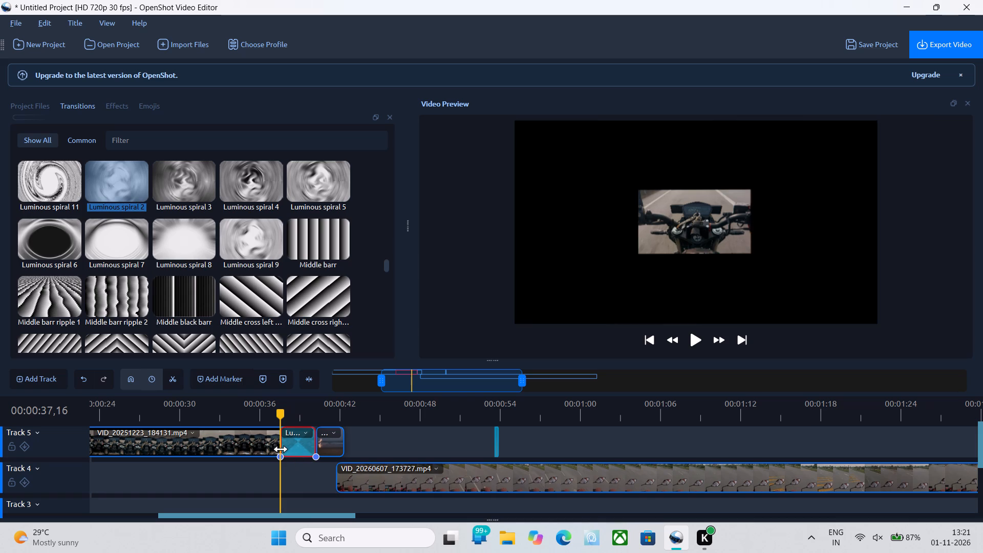
left_click_drag(281, 449, 291, 450)
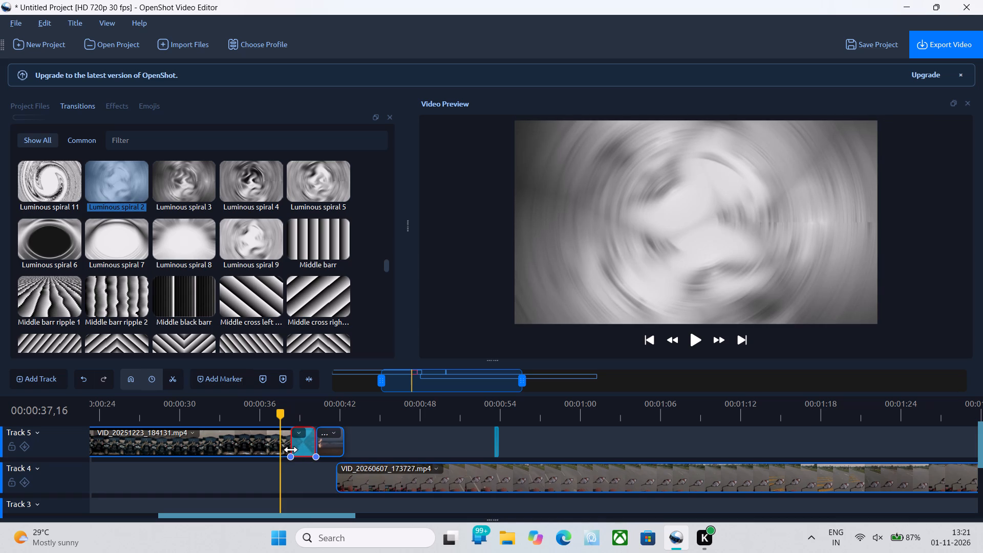
left_click_drag(291, 450, 301, 450)
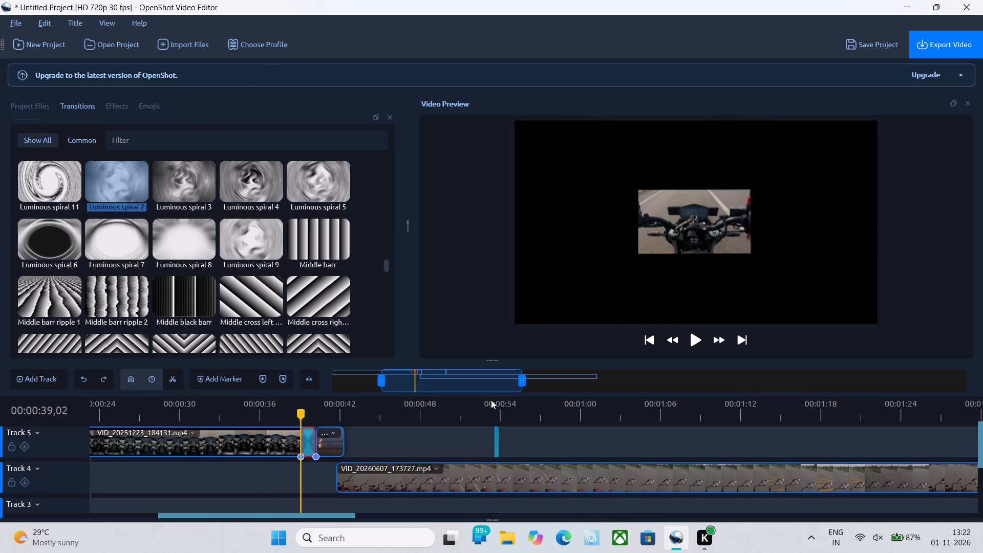
Play back the timeline from 00:00:39,02 to about 44 seconds to check the Luminous spiral 2 transition.
left_click(696, 339)
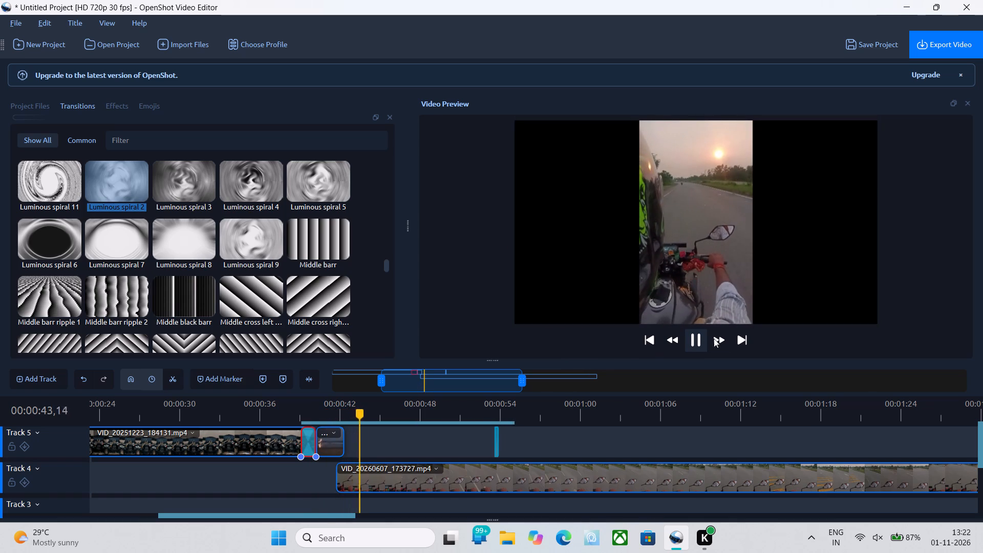
left_click(696, 345)
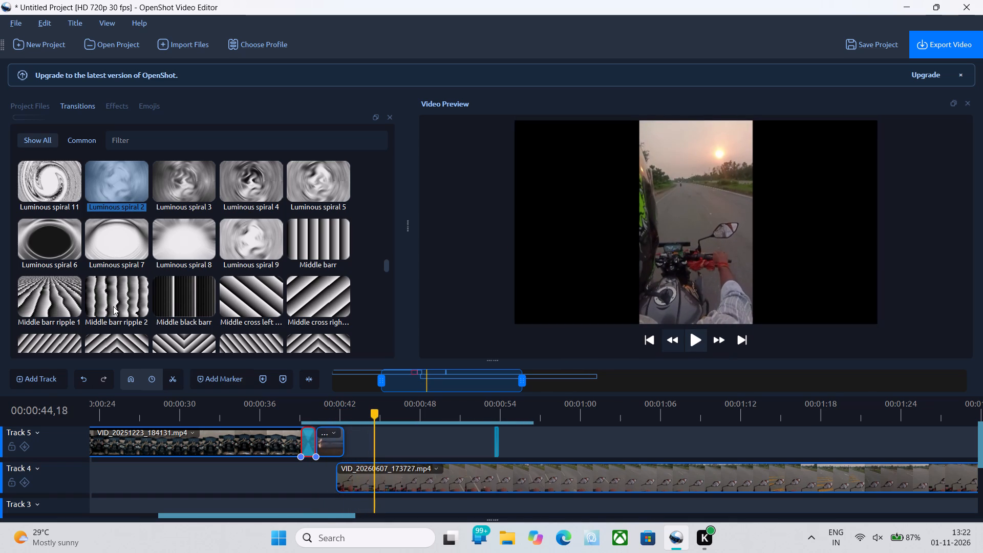
Add a Middle barr ripple 2 transition at the start of the Track 4 clip, ending at about 00:00:43,13.
left_click_drag(113, 306, 346, 482)
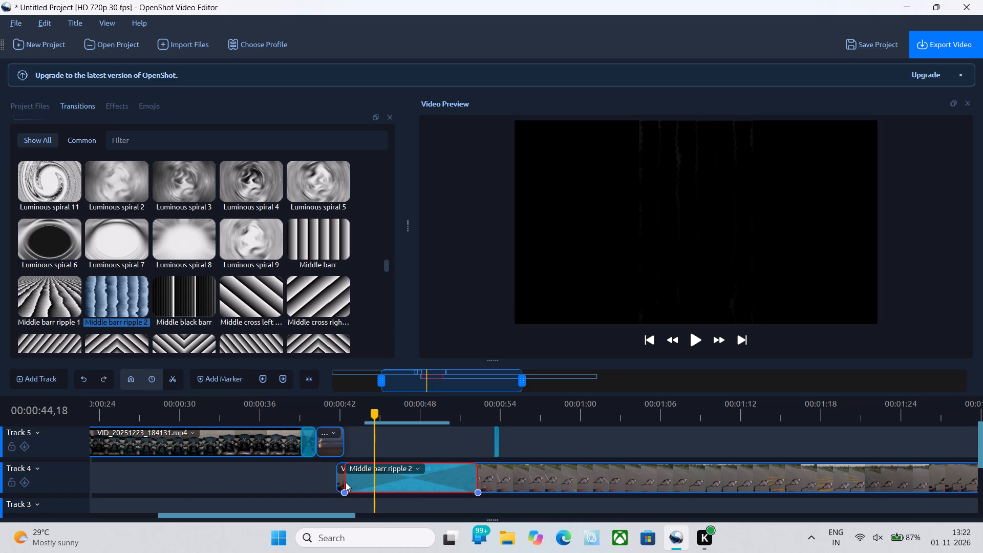
left_click_drag(368, 480, 356, 480)
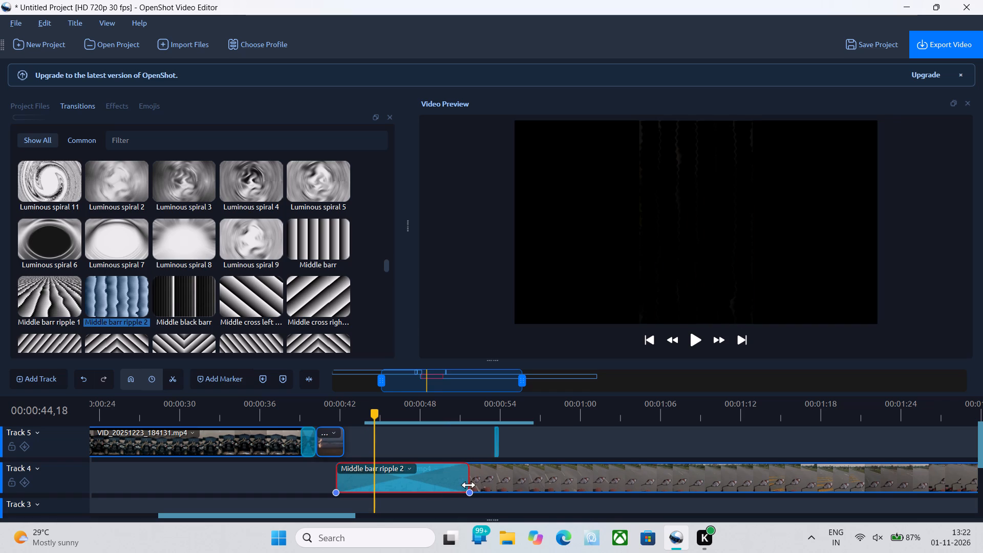
left_click_drag(469, 479, 372, 481)
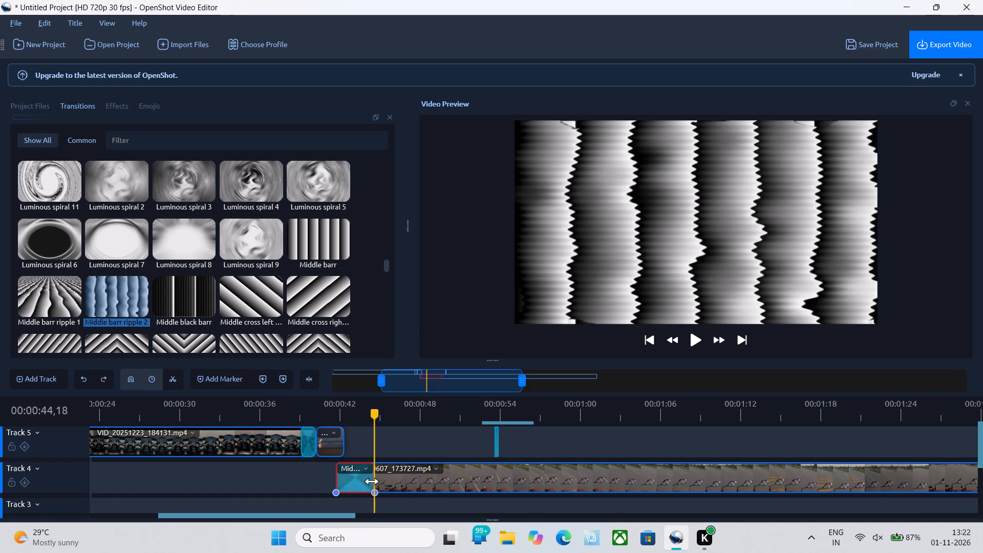
left_click_drag(372, 481, 359, 482)
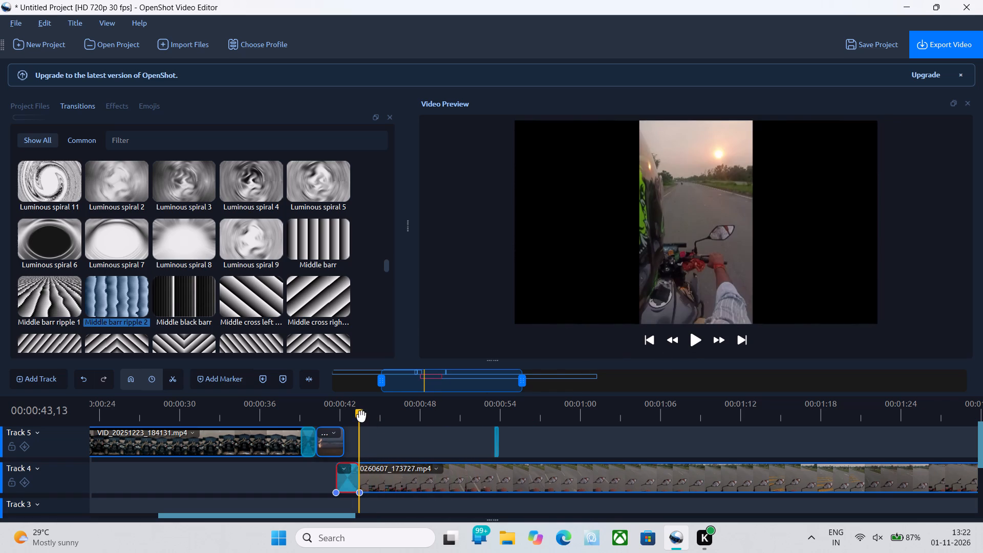
Play back the timeline from 00:00:38,21 to about 45 seconds to check both new transitions.
left_click_drag(361, 416, 295, 416)
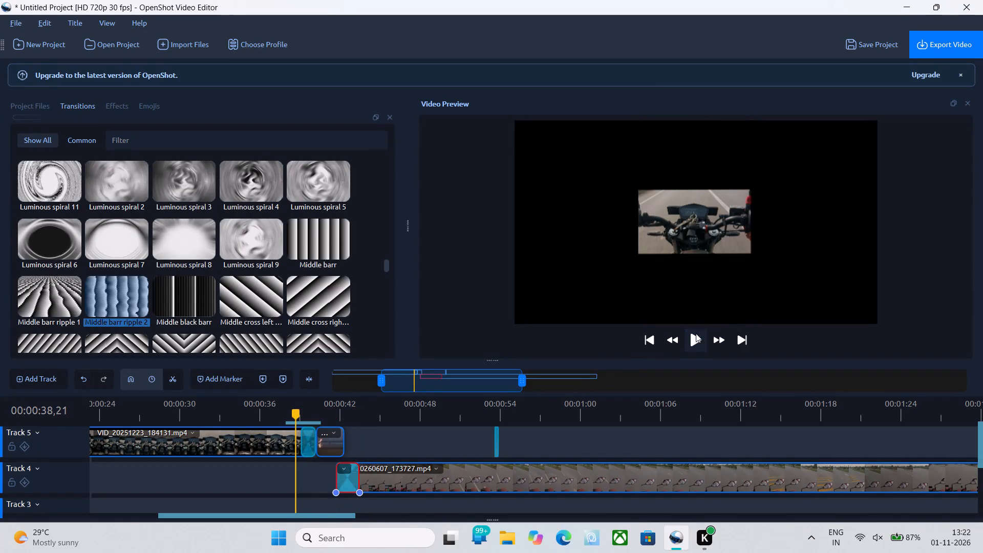
left_click(700, 339)
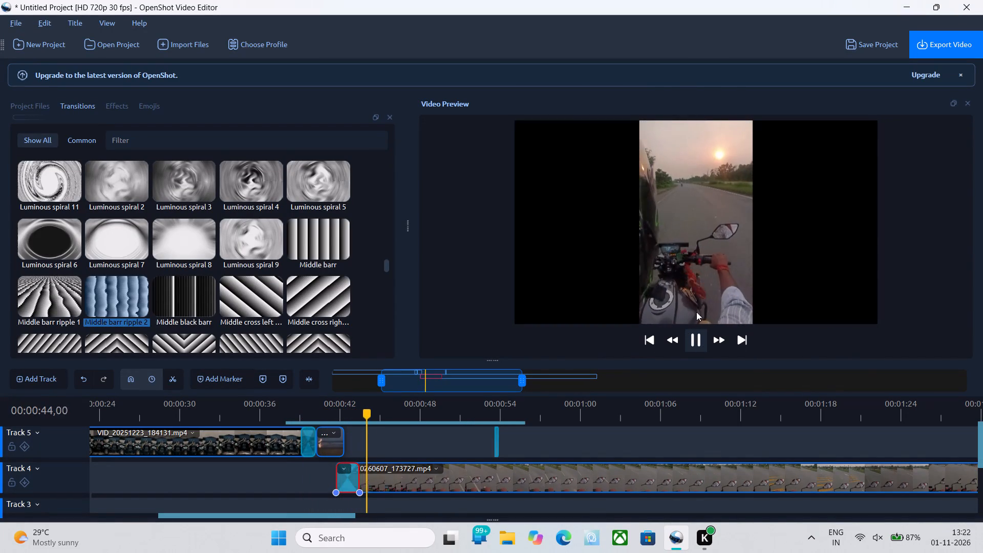
left_click(694, 335)
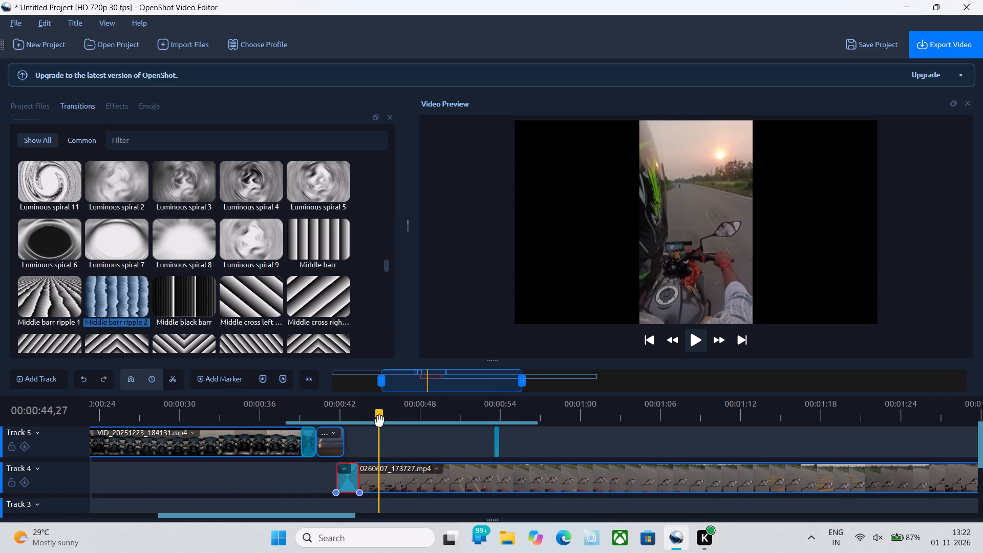
Place the playhead at 00:00:37,07 and centre the timeline view on it.
left_click_drag(379, 417, 276, 422)
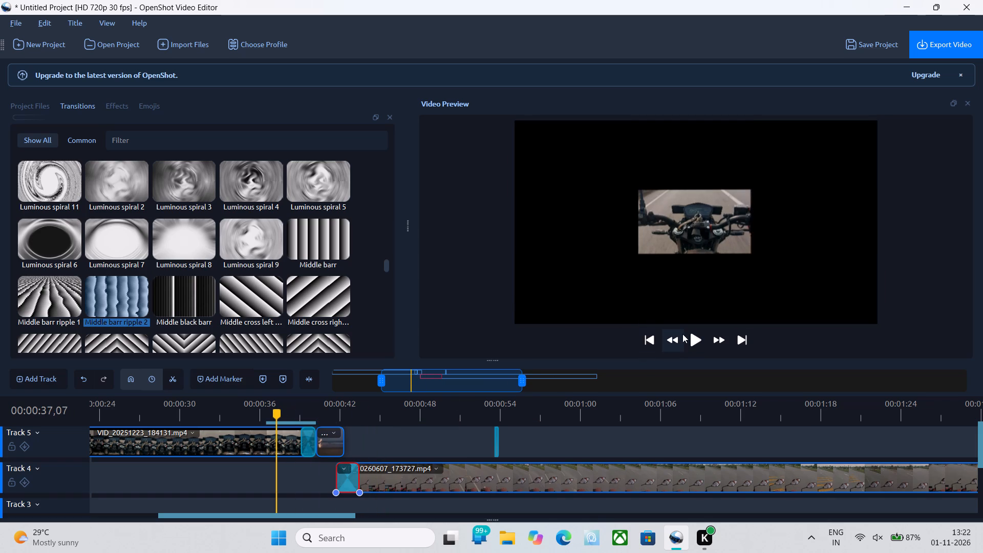
scroll(708, 280, "left", 1)
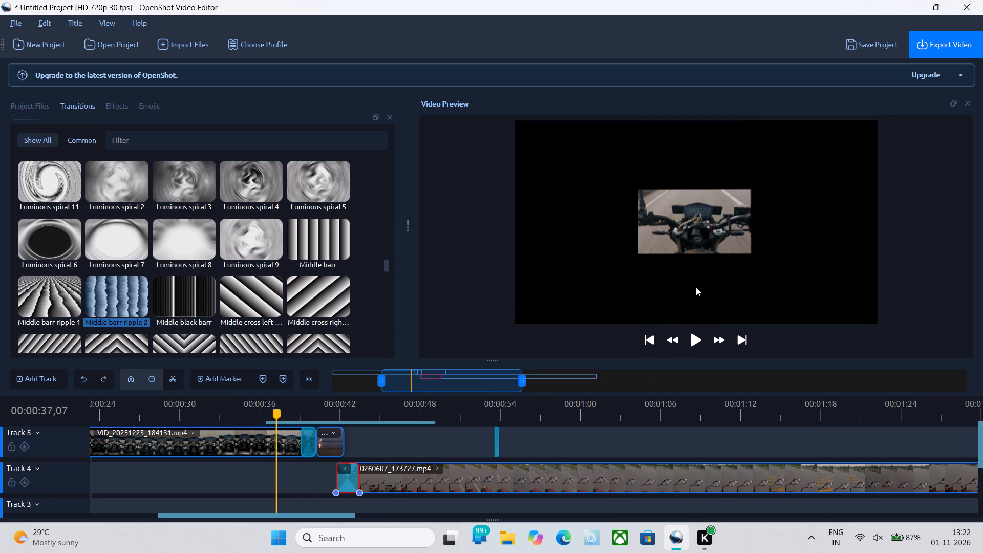
left_click(694, 257)
right_click(694, 257)
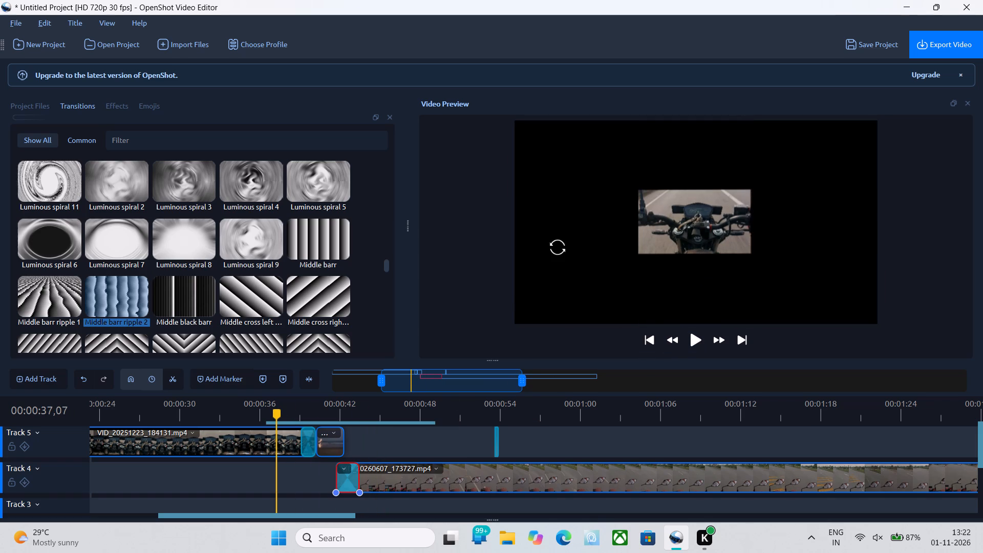
right_click(557, 246)
left_click(562, 211)
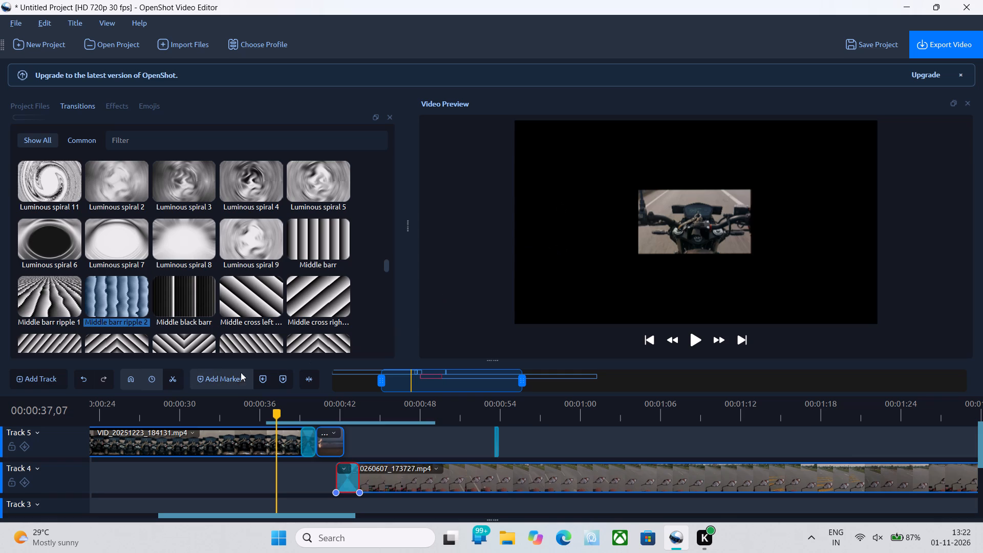
double_click(306, 380)
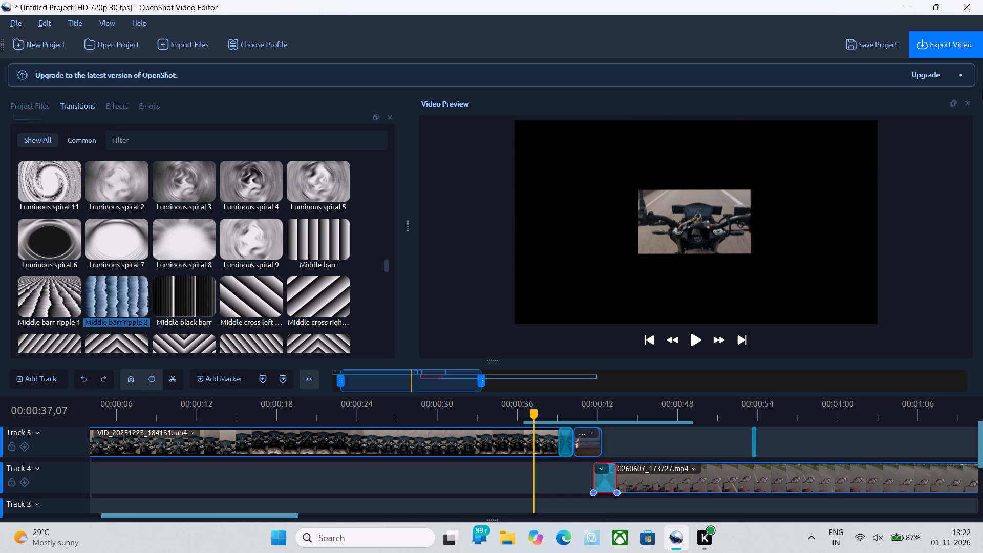
Apply the Color Grade effect to the VID_20260607_173727.mp4 clip on Track 4.
left_click(129, 138)
left_click(67, 138)
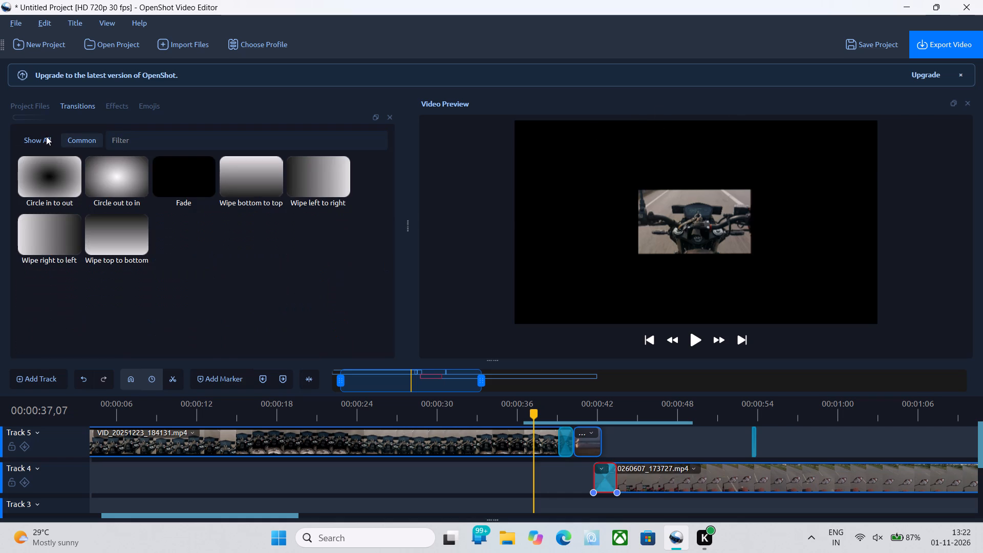
left_click(46, 136)
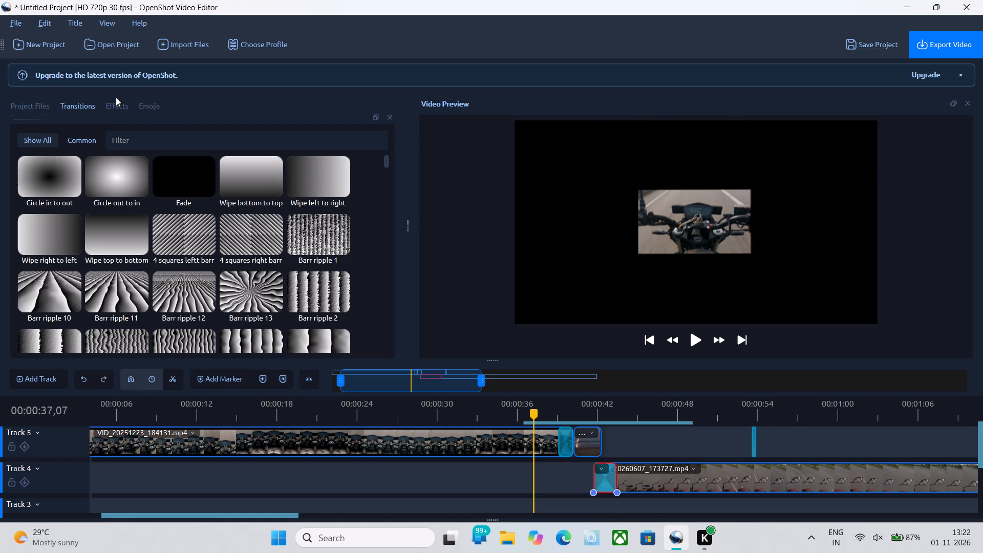
left_click(118, 102)
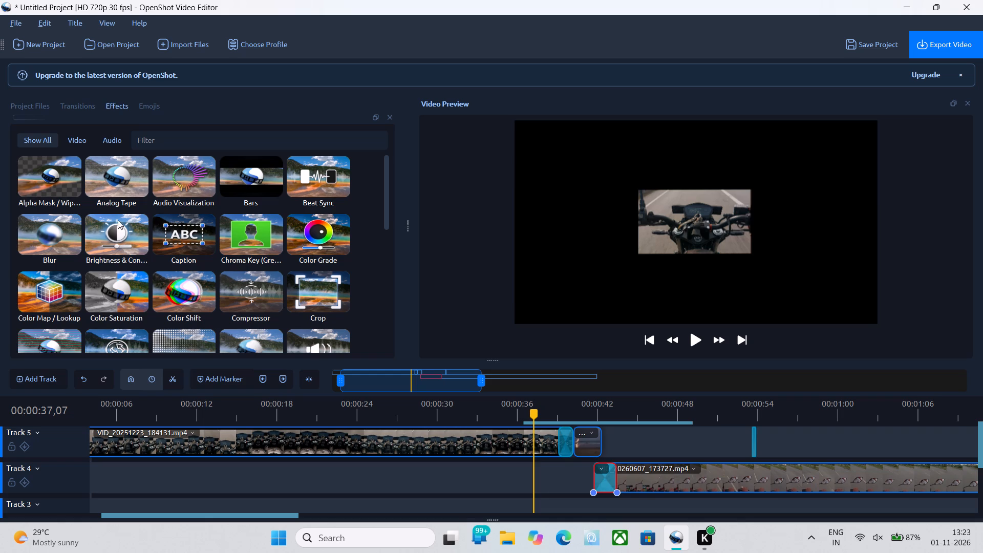
double_click(316, 250)
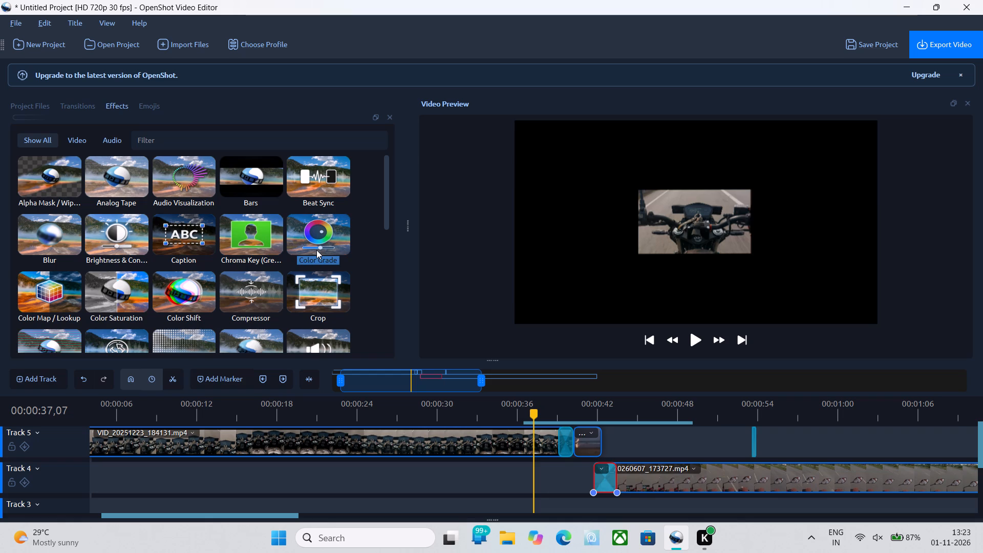
left_click_drag(316, 250, 577, 452)
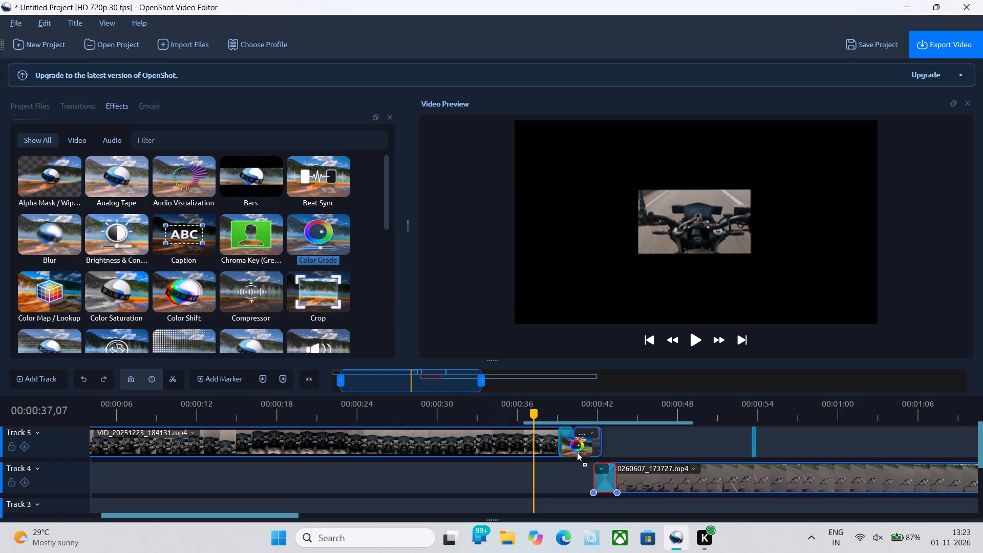
left_click_drag(577, 452, 673, 488)
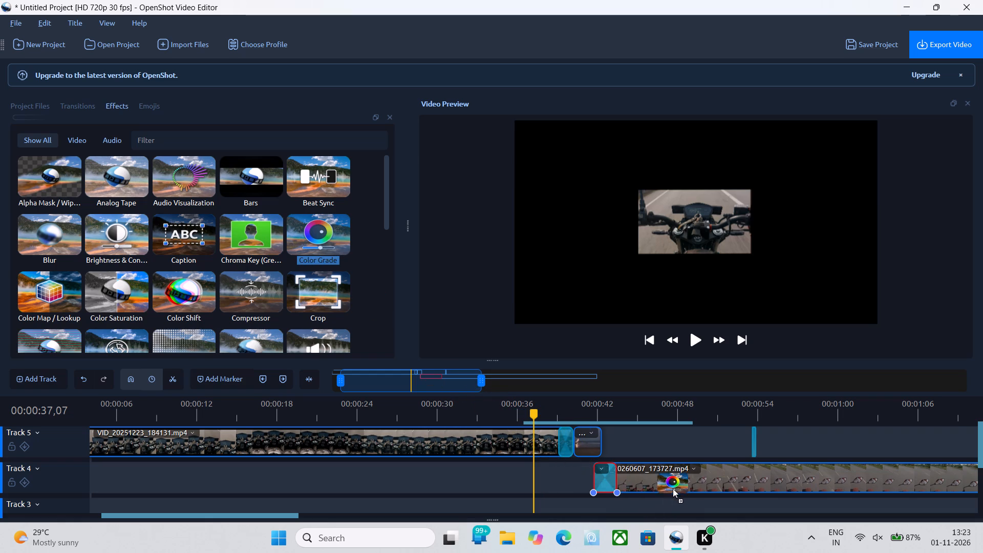
left_click_drag(673, 488, 657, 483)
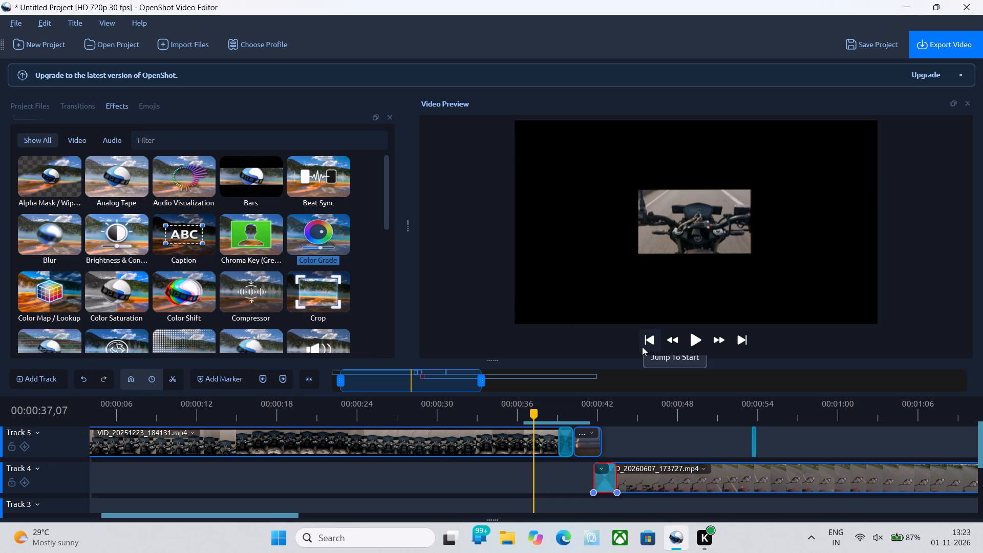
Play back the timeline from 00:00:37,07 to about 47 seconds to check the Color Grade effect.
left_click(693, 343)
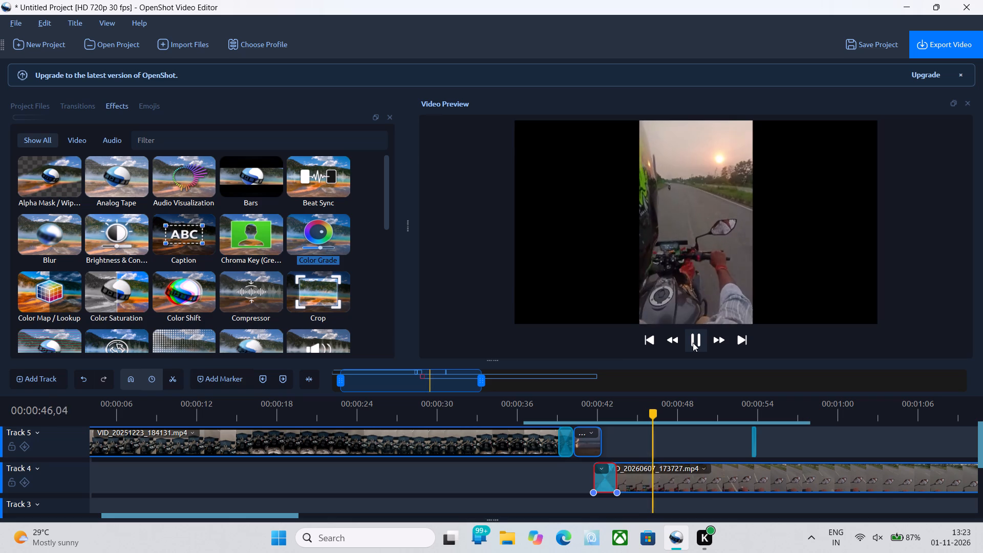
left_click(691, 343)
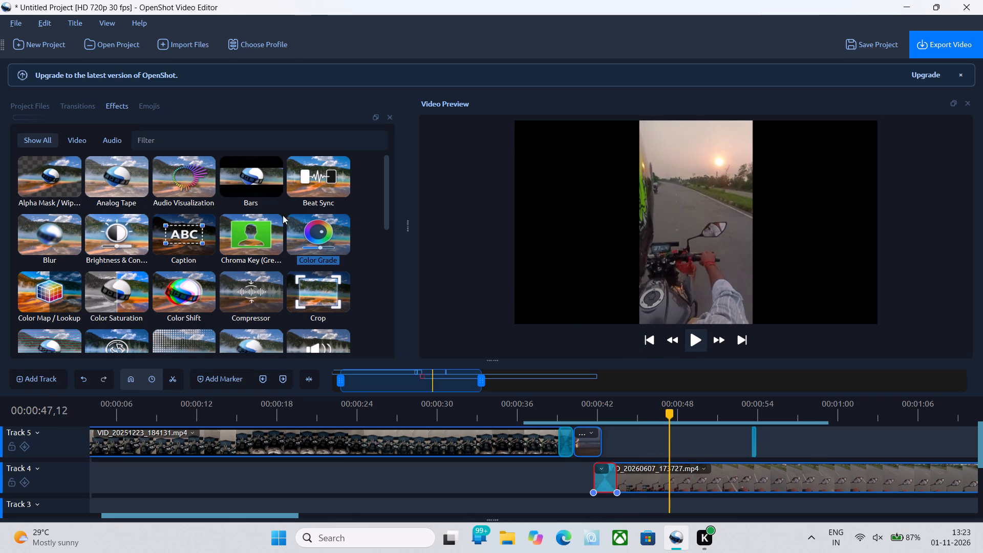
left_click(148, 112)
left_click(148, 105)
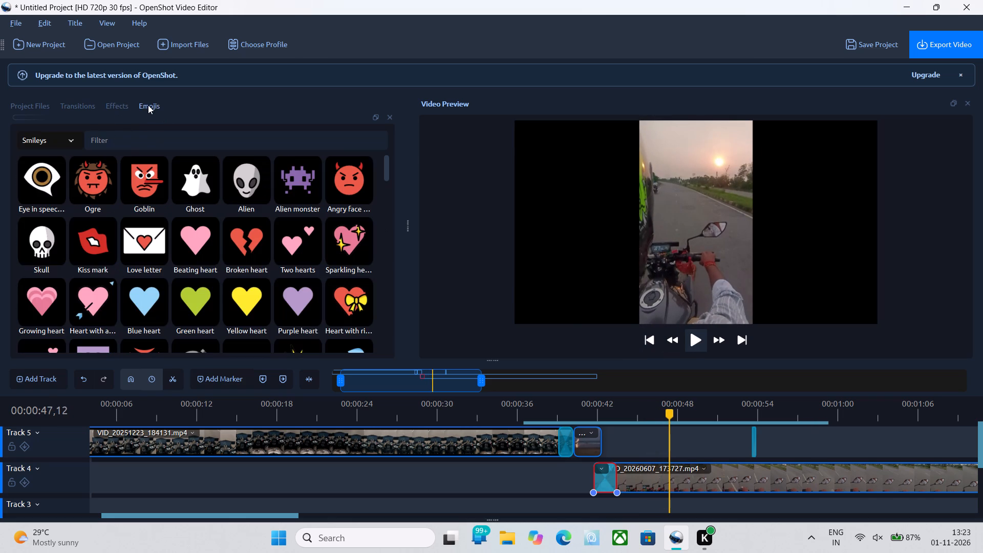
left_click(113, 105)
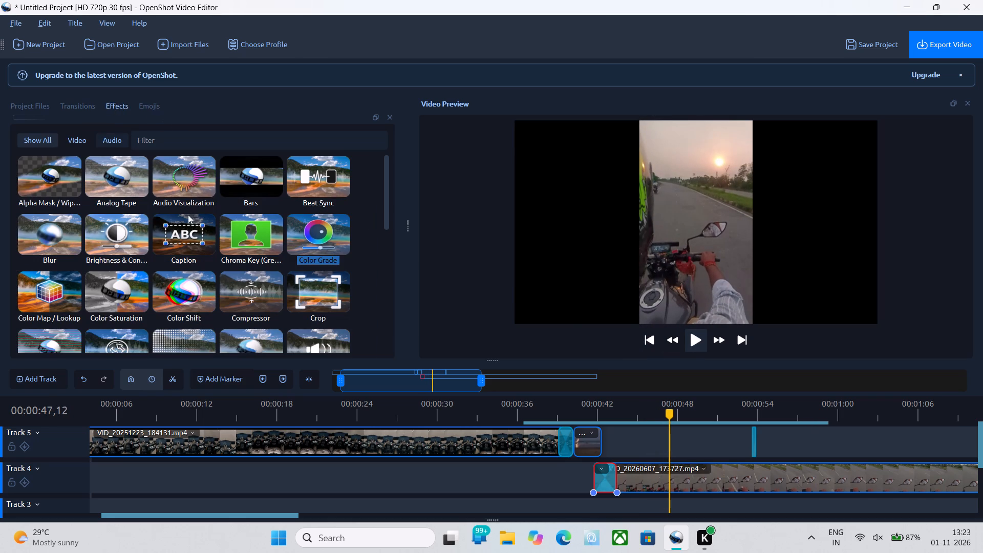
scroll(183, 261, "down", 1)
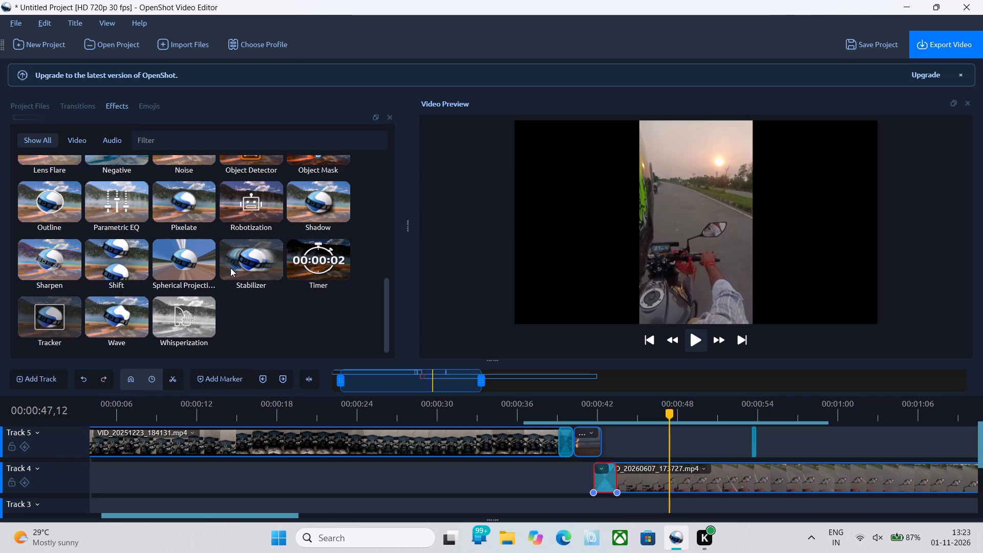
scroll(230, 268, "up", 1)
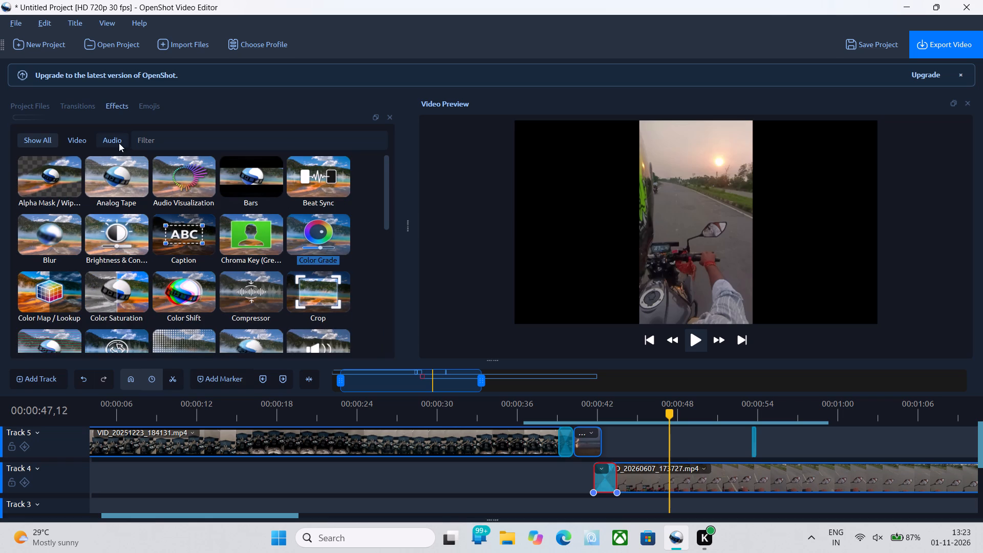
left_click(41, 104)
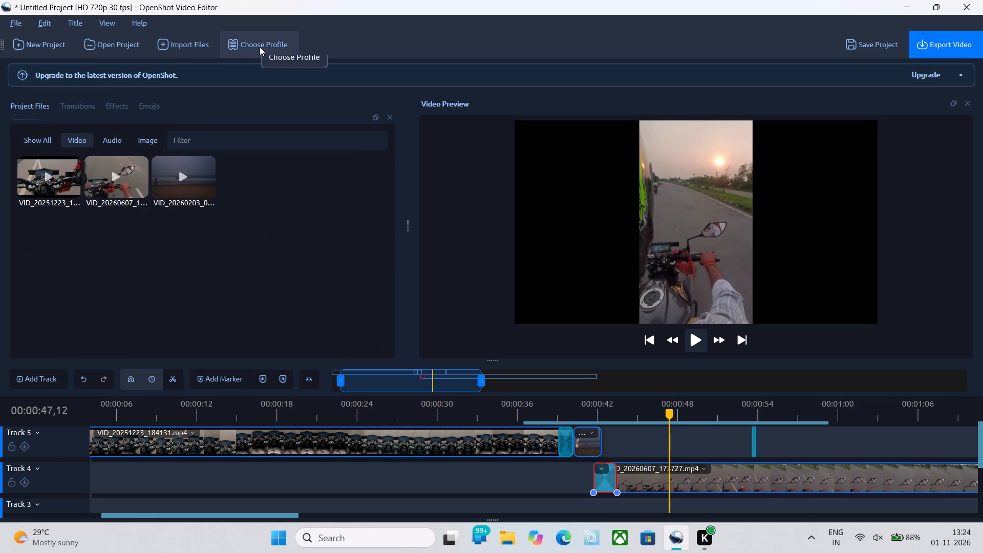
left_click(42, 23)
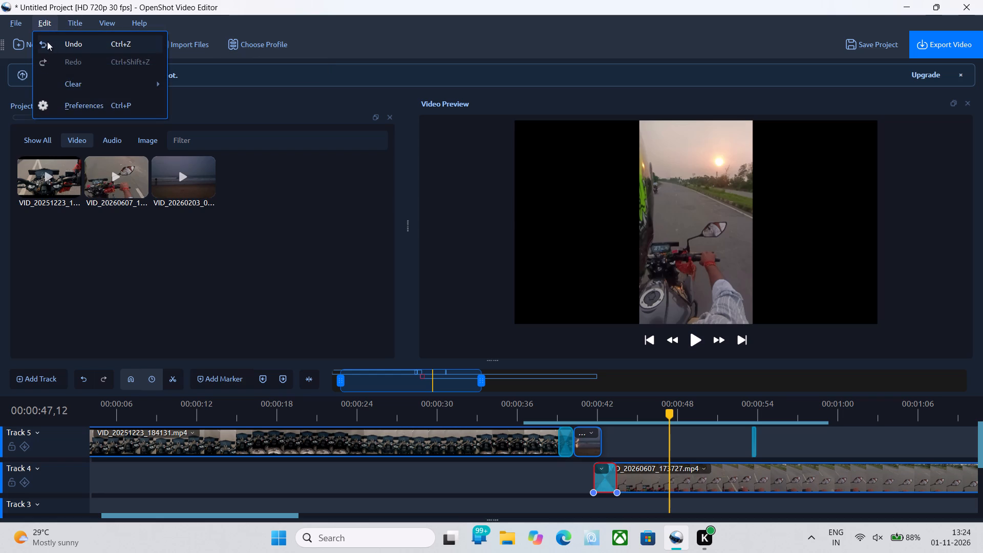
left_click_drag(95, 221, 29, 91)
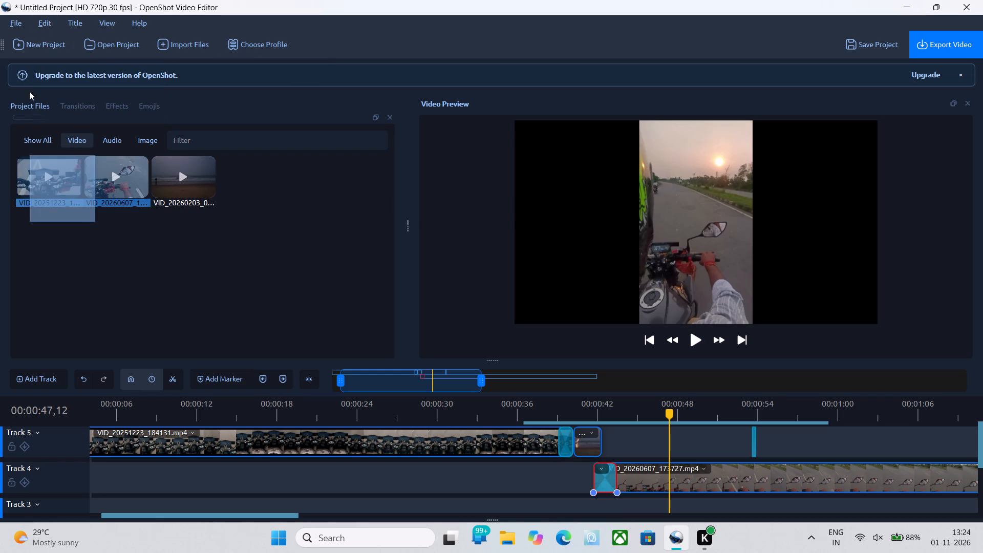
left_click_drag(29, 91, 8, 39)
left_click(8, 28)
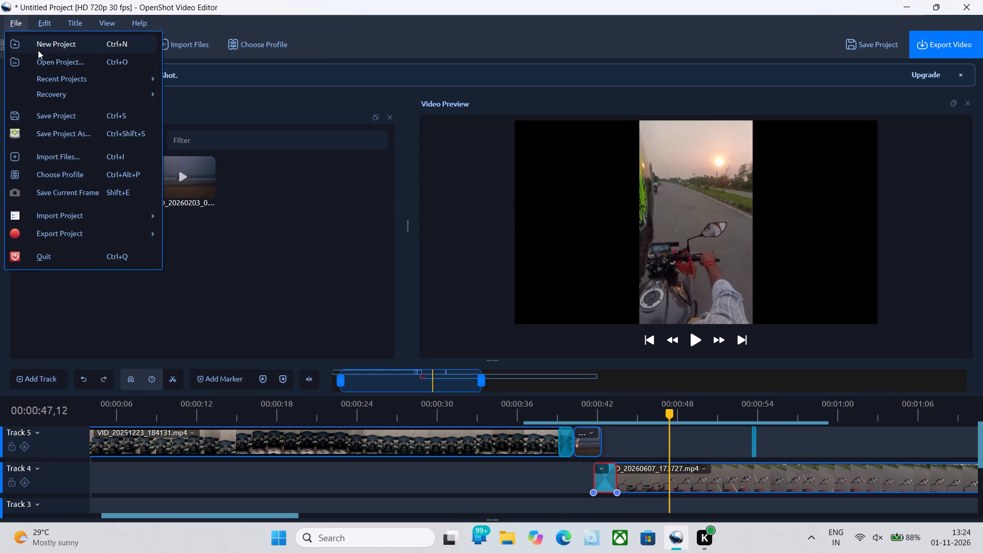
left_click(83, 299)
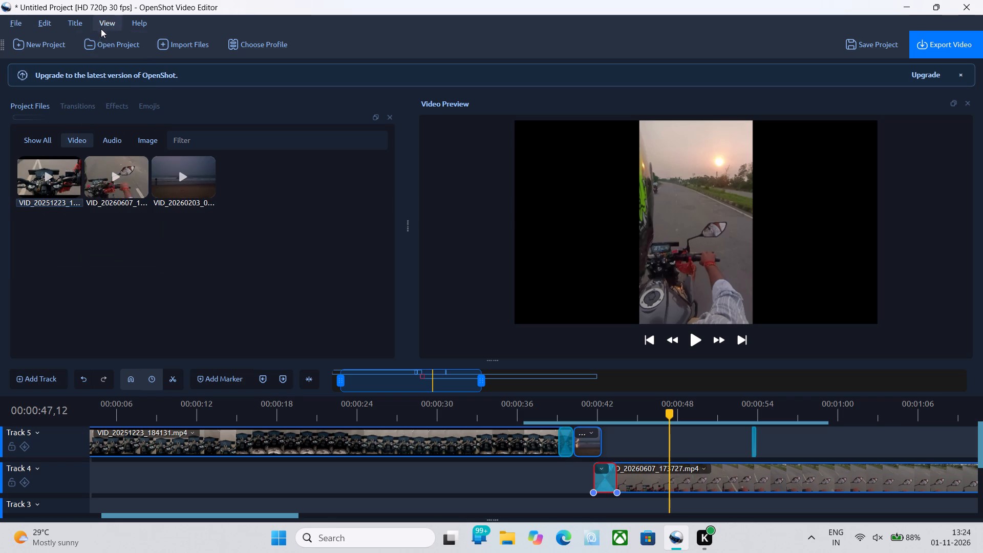
Add a Fade transition over the end of the first Track 5 clip, spanning 00:00:38,11 to about 40 seconds.
left_click(74, 104)
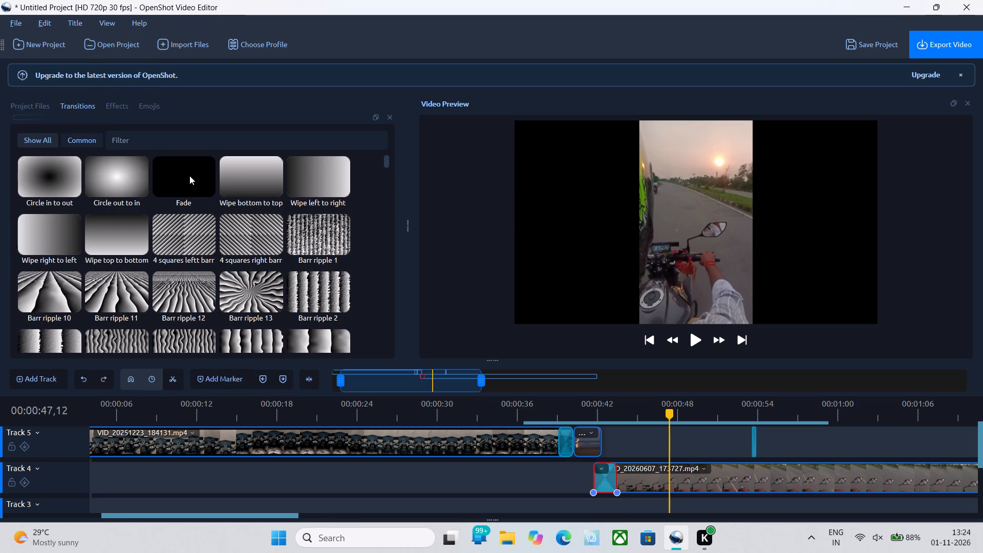
left_click_drag(189, 176, 578, 450)
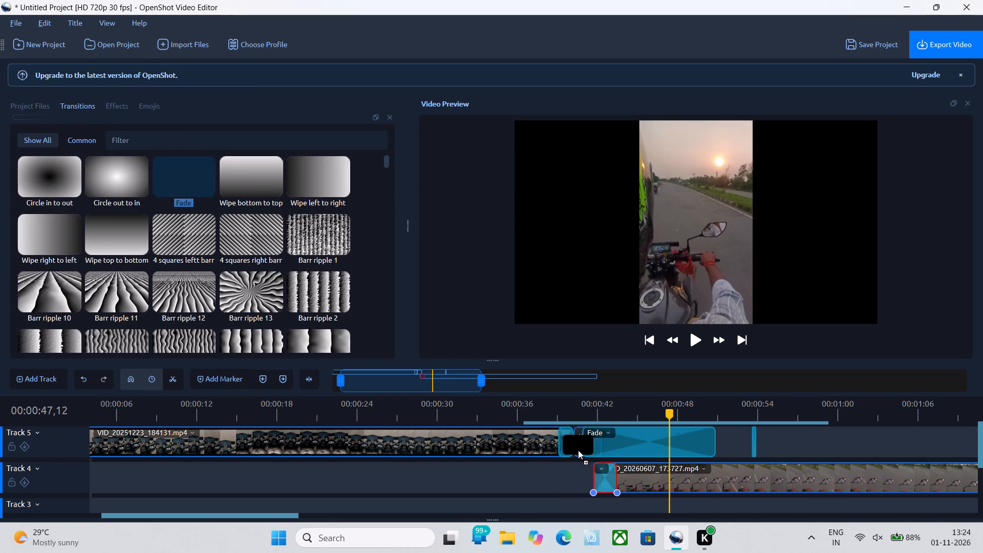
left_click_drag(578, 450, 443, 455)
left_click_drag(439, 448, 549, 453)
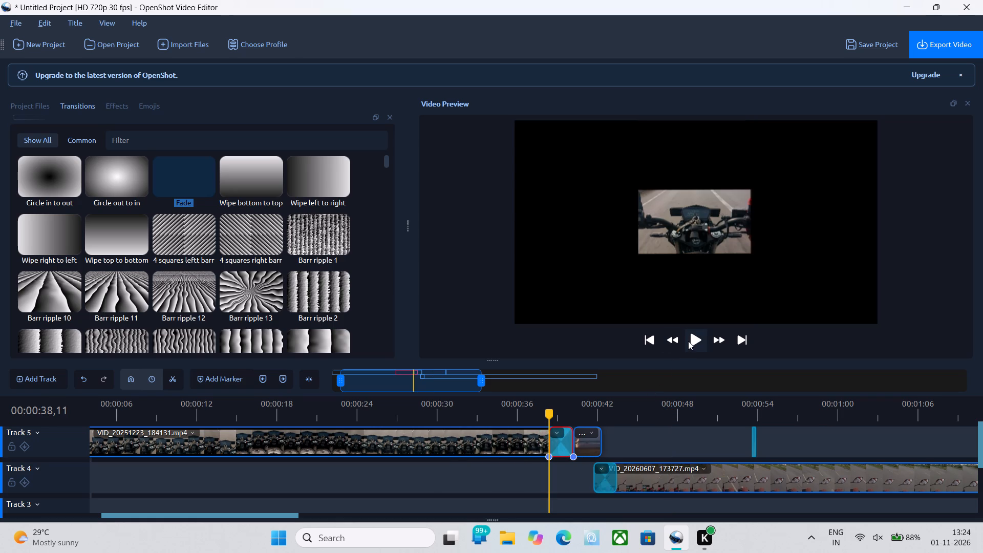
Play back the timeline from 00:00:38,11 to about 45 seconds to check the Fade transition.
left_click(688, 341)
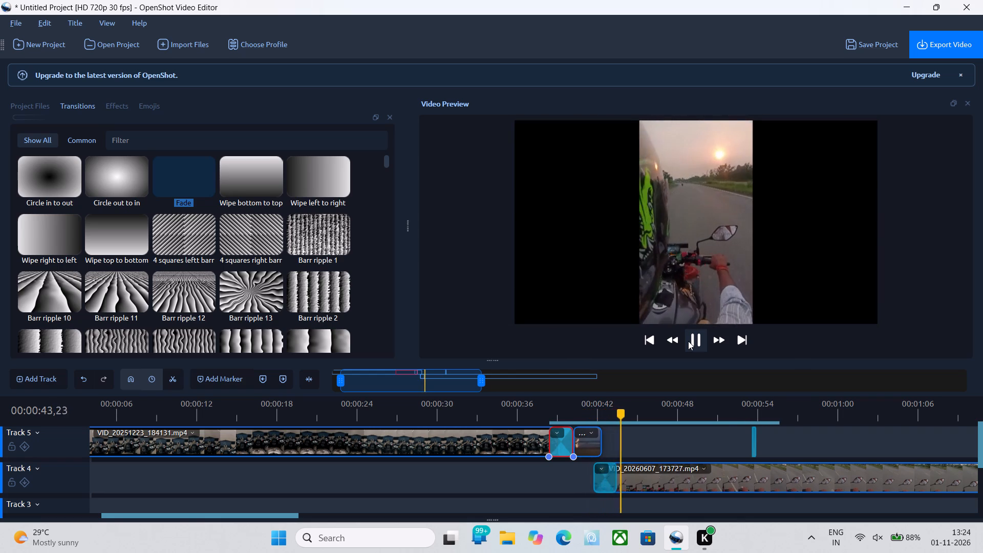
left_click(688, 341)
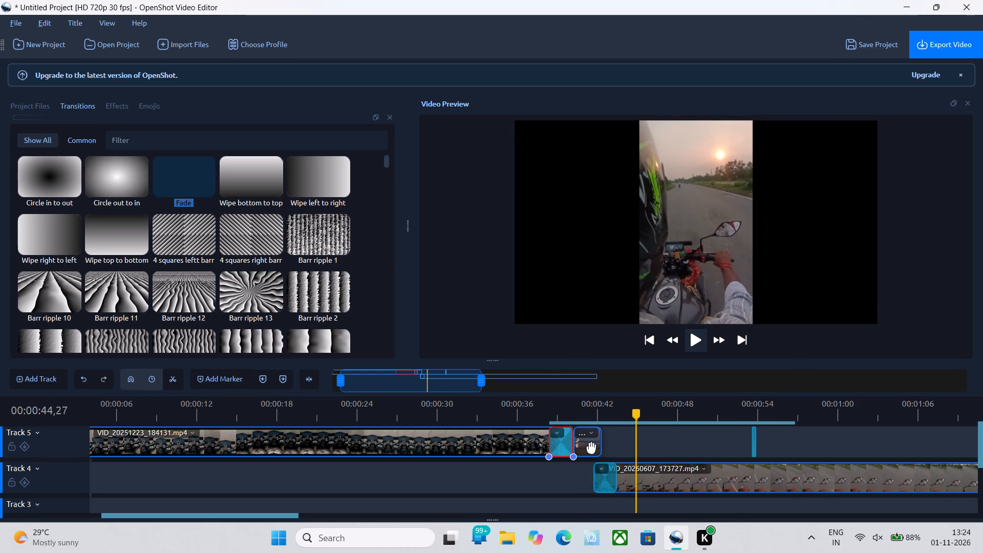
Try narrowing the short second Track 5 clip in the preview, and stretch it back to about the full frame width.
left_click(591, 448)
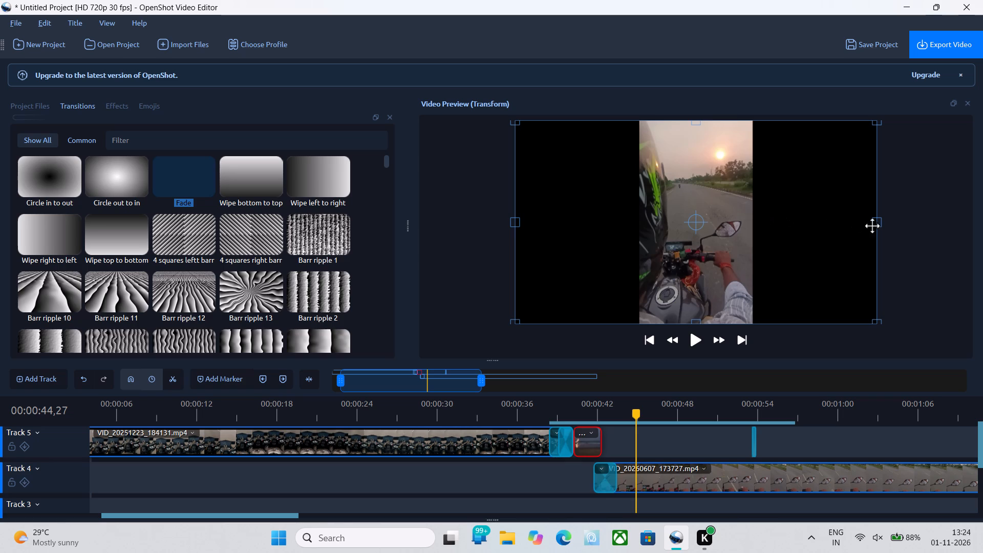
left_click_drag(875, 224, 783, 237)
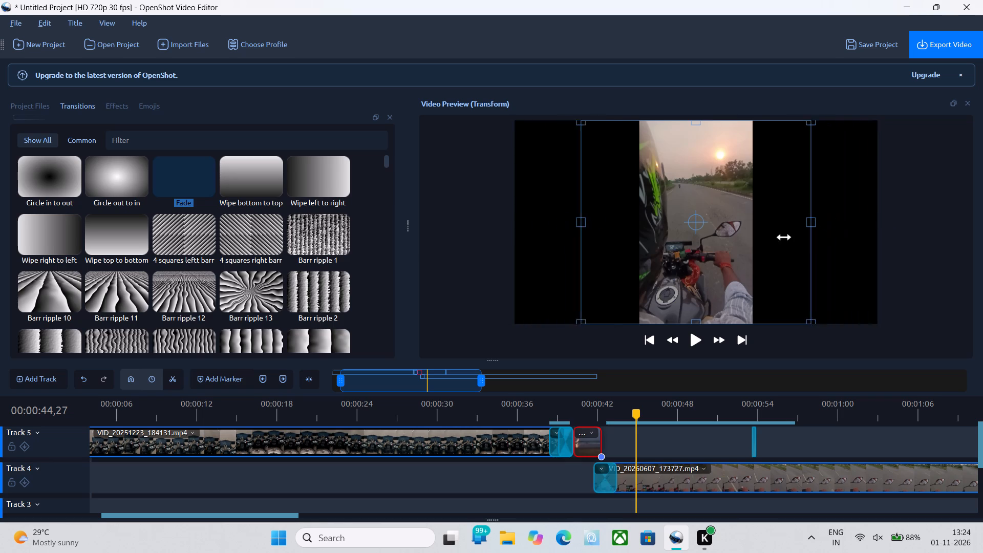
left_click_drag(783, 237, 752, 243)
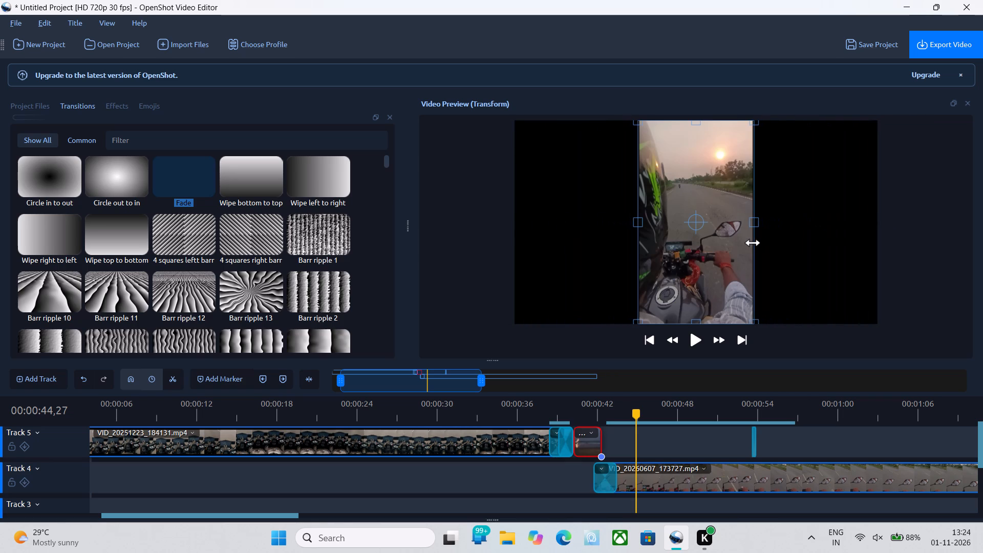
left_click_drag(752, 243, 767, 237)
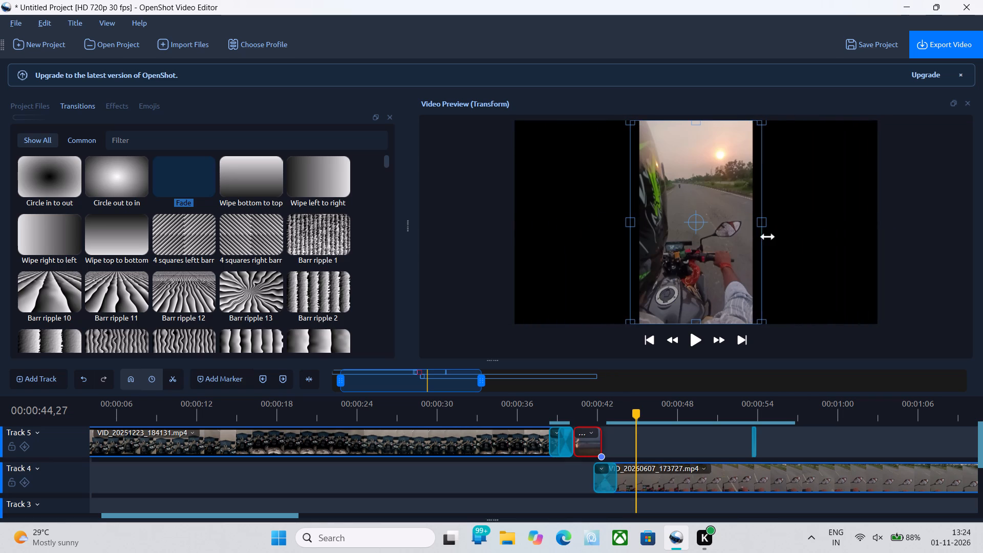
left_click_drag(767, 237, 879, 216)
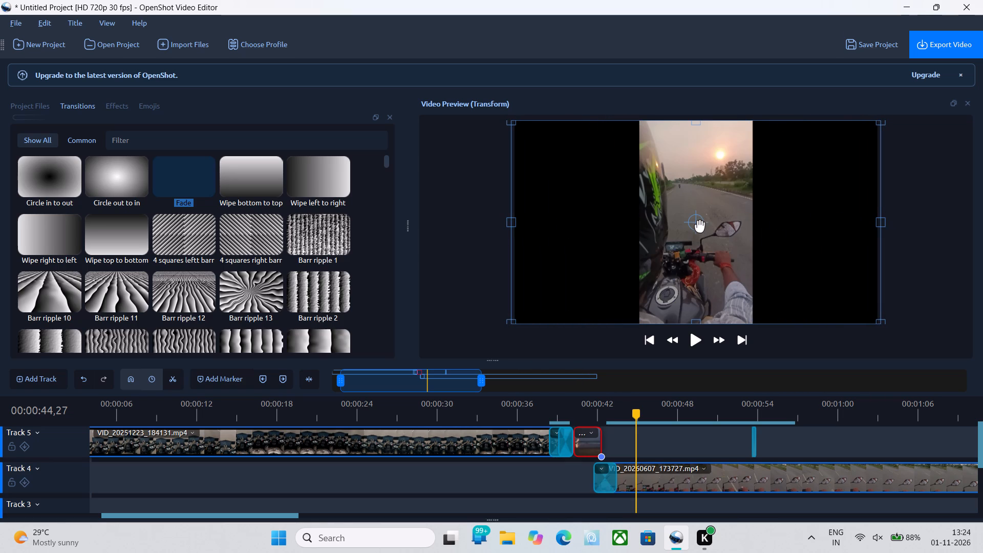
Move the transform origin point of the short Track 5 clip from its centre to near the frame's left edge.
left_click_drag(697, 224, 656, 229)
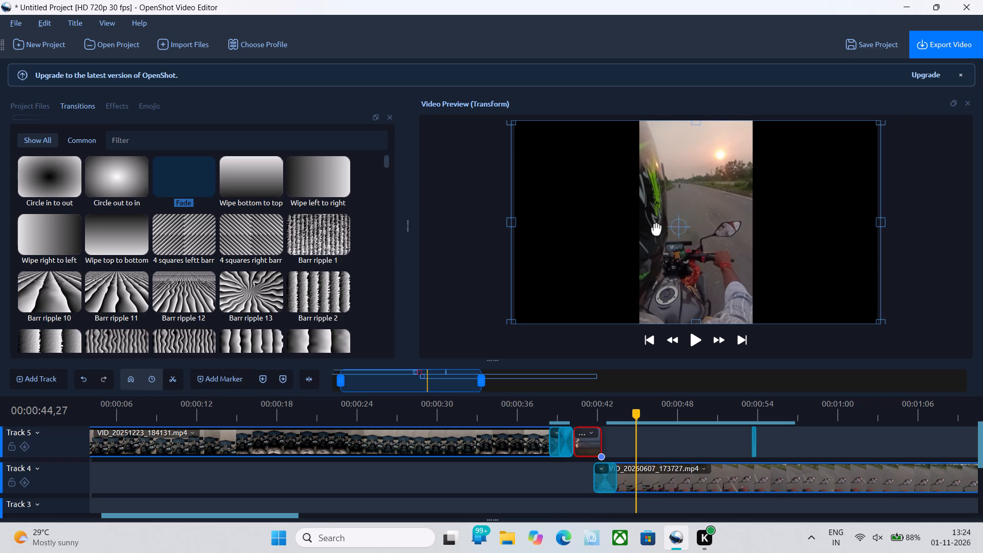
left_click_drag(656, 229, 558, 206)
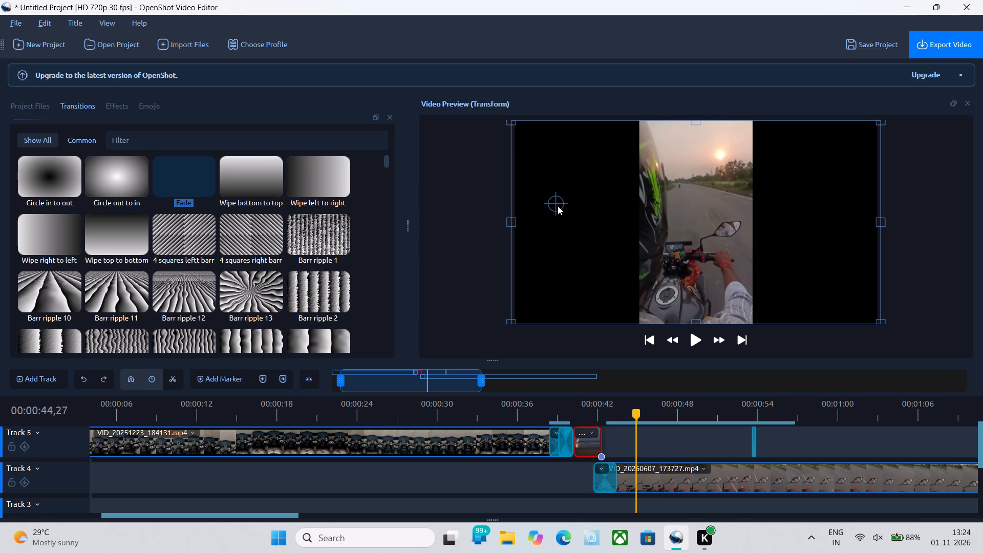
right_click(558, 206)
Scale the short Track 5 clip in the preview so that it almost fills the whole frame.
left_click_drag(880, 122, 757, 167)
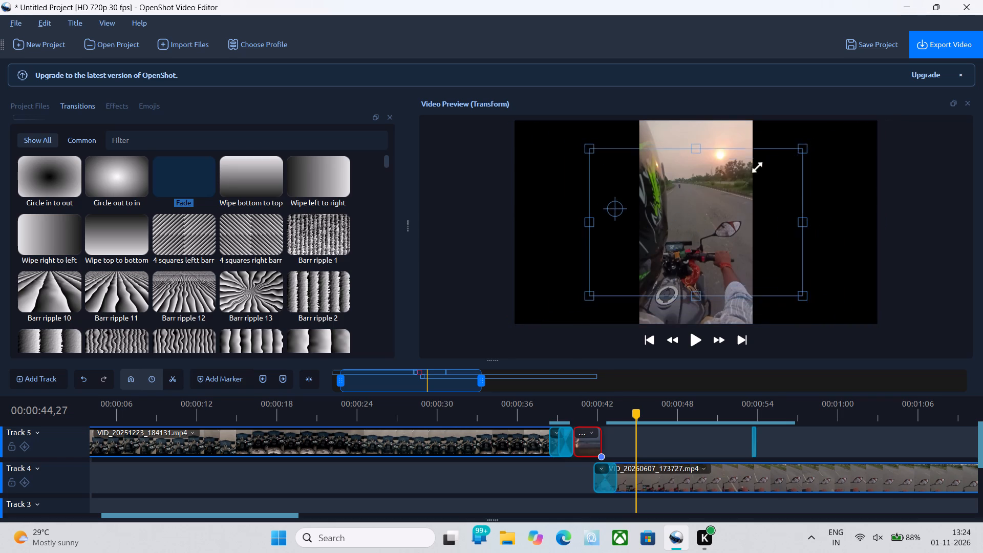
left_click_drag(757, 167, 862, 114)
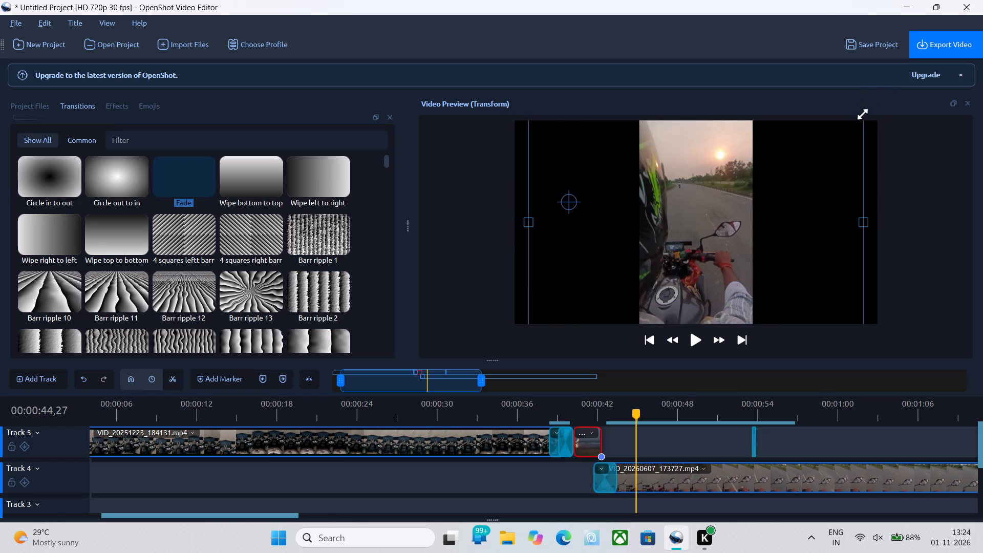
left_click_drag(862, 114, 859, 125)
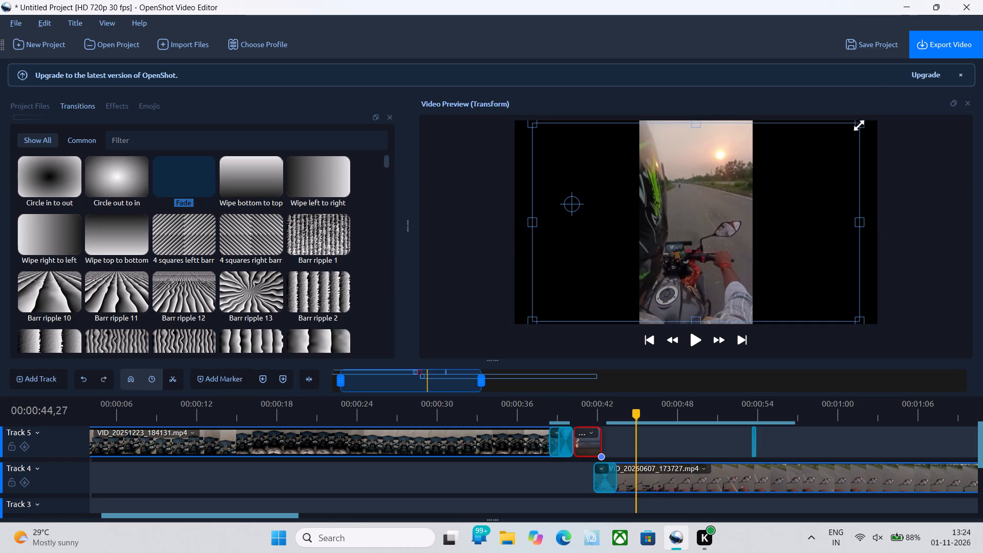
left_click_drag(859, 125, 873, 122)
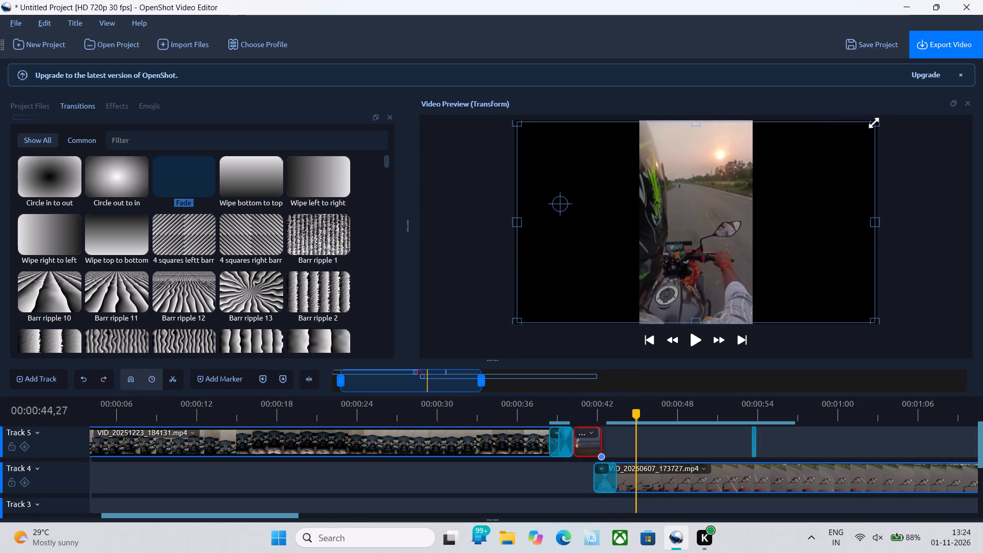
Narrow the short Track 5 clip to about 60 percent of the frame width and shift it towards the frame's right side.
left_click_drag(873, 122, 873, 122)
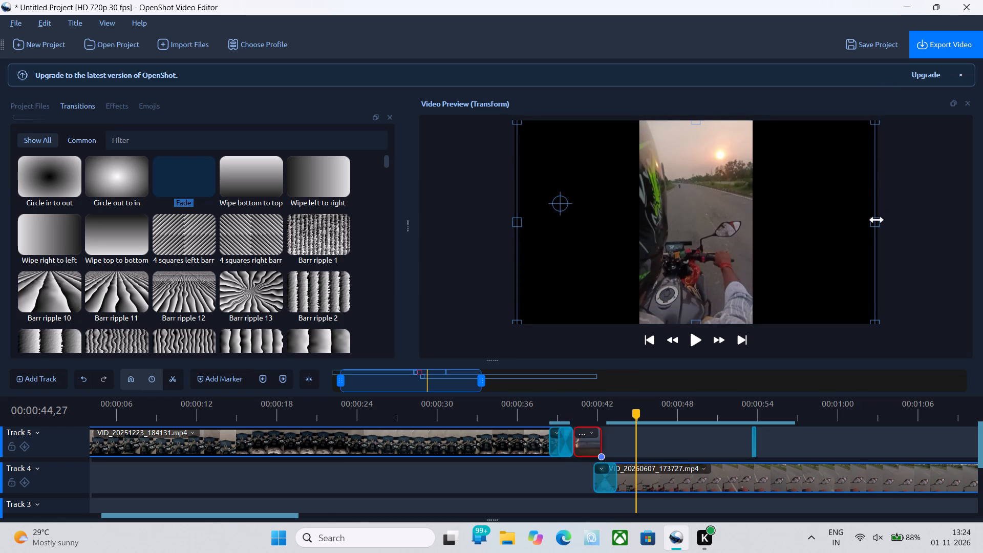
left_click_drag(874, 222, 807, 232)
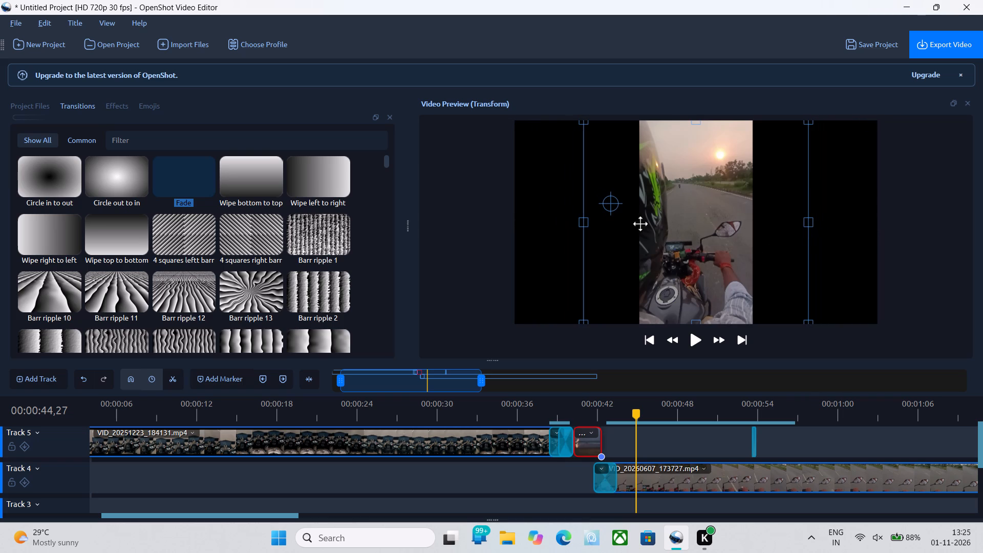
left_click_drag(783, 182, 820, 182)
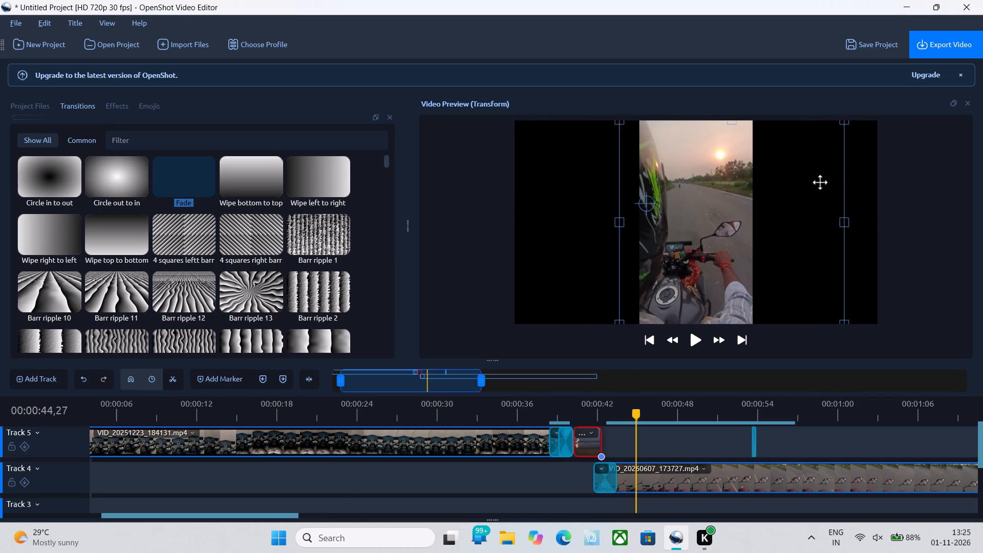
left_click_drag(820, 182, 842, 179)
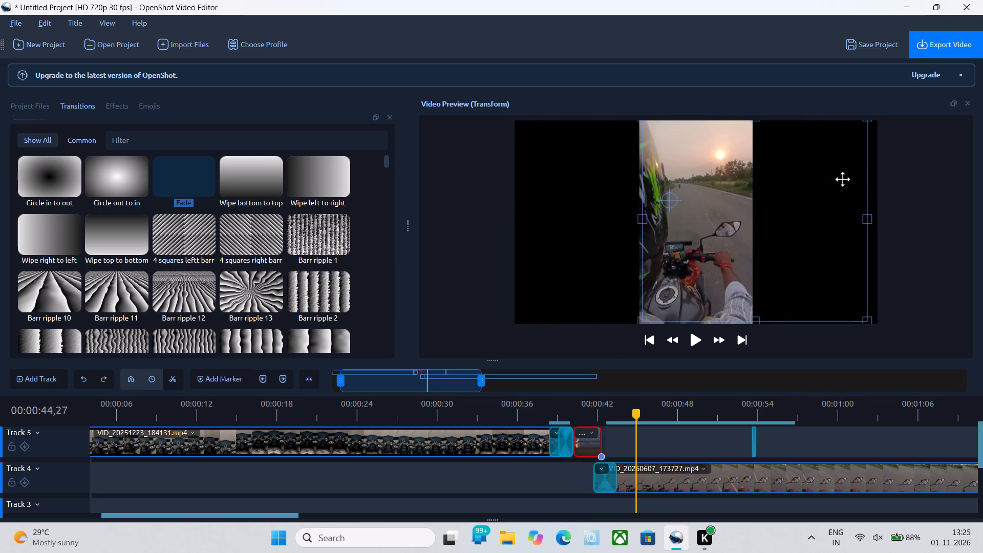
left_click_drag(842, 179, 839, 180)
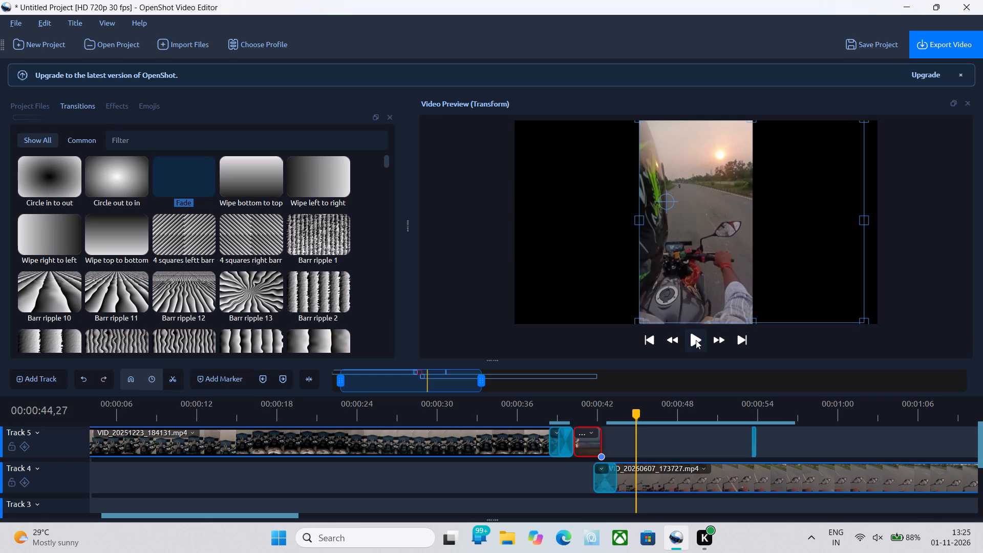
Play back the timeline around 00:00:40 to 00:00:43 to check the resized Track 5 clip.
left_click(696, 340)
left_click_drag(649, 416, 569, 430)
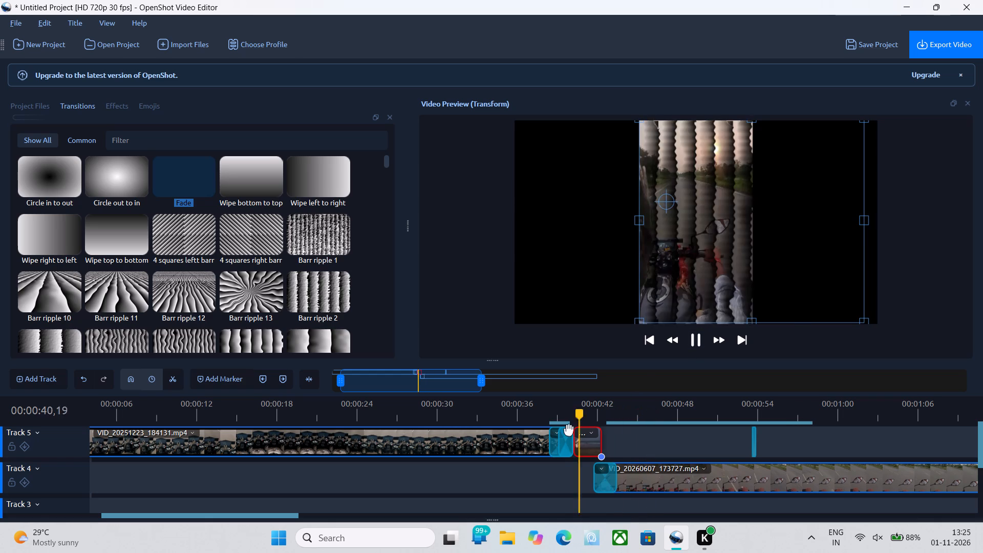
left_click_drag(569, 430, 550, 430)
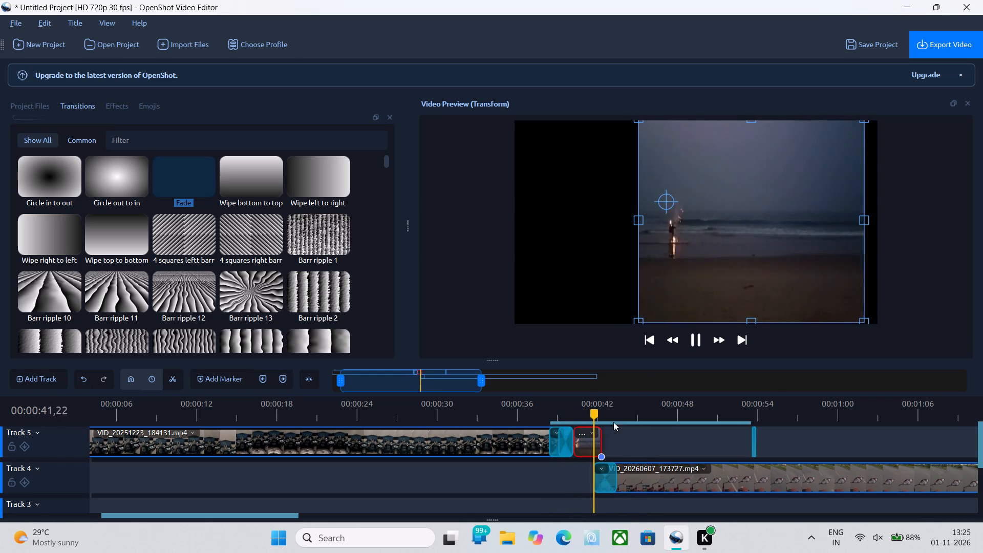
left_click(696, 346)
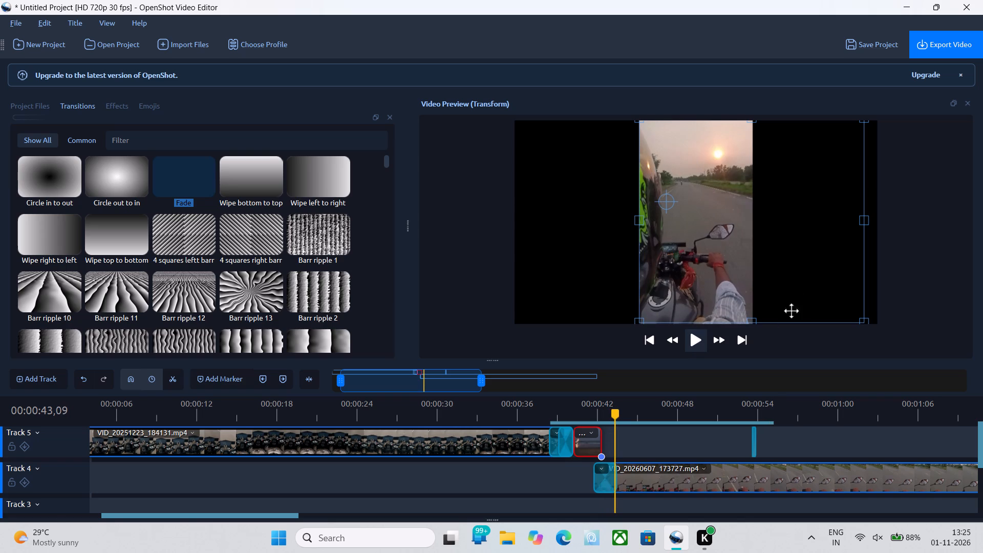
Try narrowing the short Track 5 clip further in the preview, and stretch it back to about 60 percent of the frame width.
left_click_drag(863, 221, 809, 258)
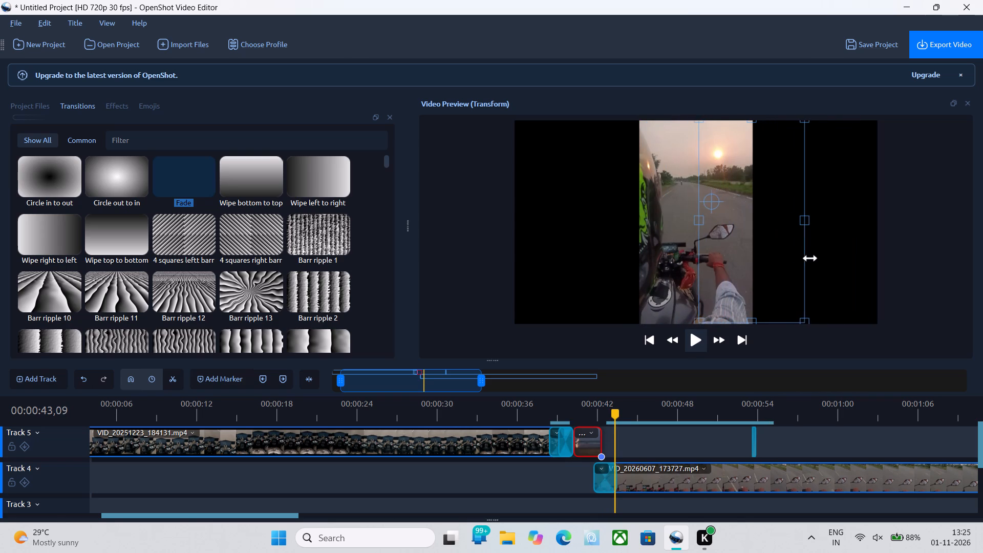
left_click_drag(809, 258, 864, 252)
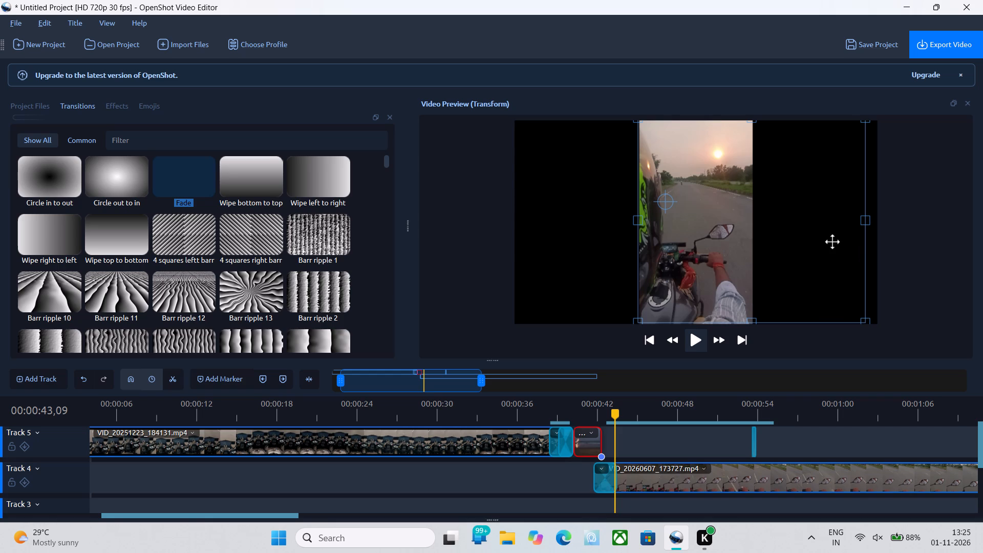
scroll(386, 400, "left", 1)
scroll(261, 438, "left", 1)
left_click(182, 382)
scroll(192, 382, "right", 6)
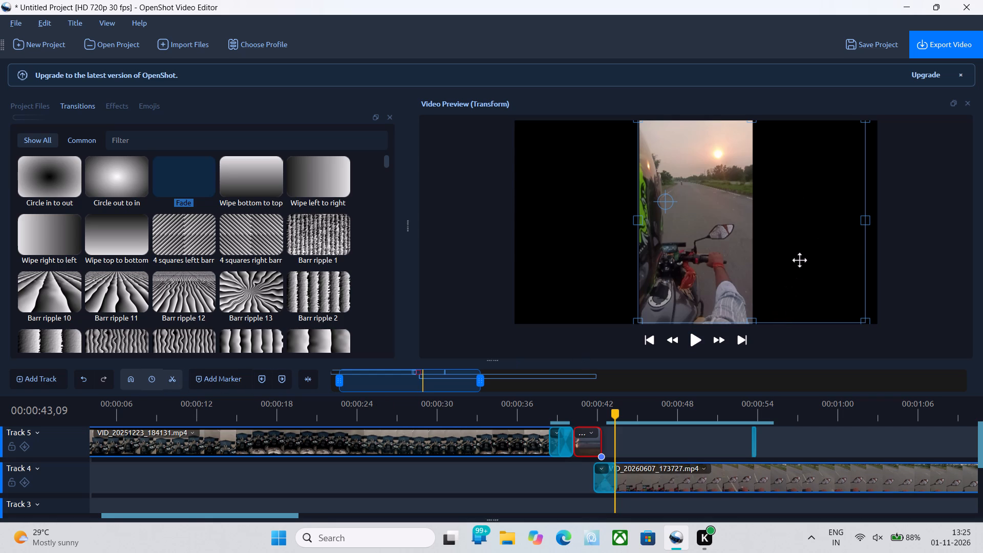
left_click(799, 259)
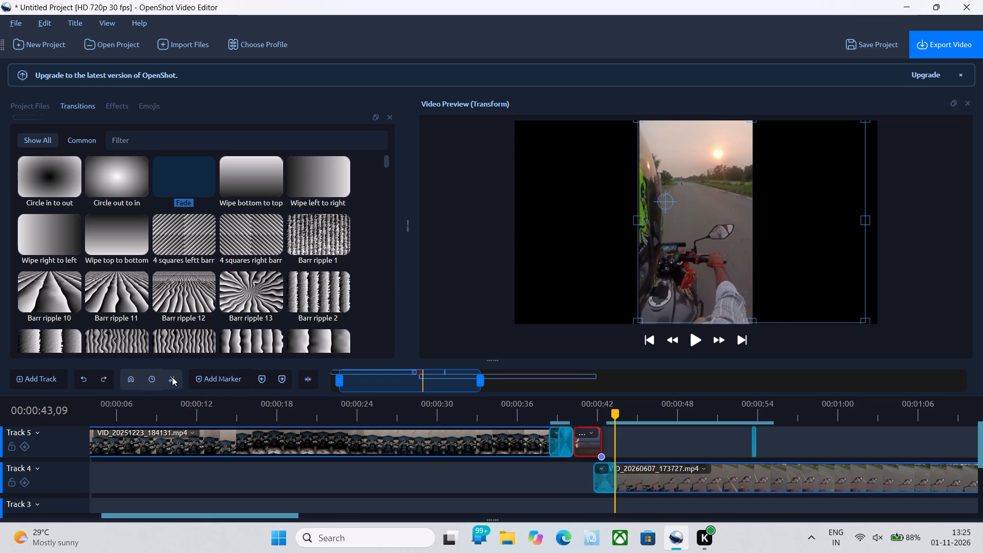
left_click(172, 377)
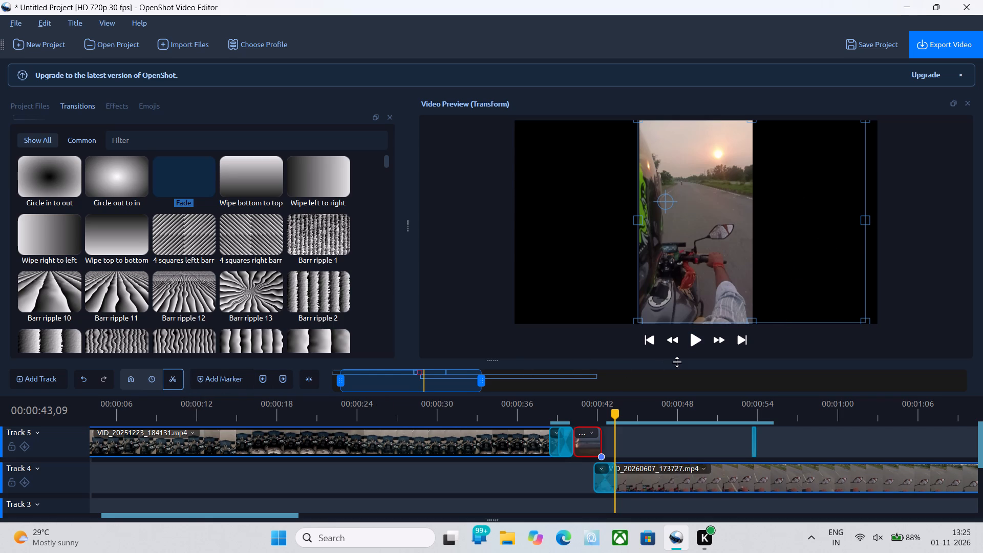
Browse the effects and the common and full transition collections, including the distortion, fish-eyes and luminous transitions.
scroll(677, 362, "down", 1)
left_click(117, 108)
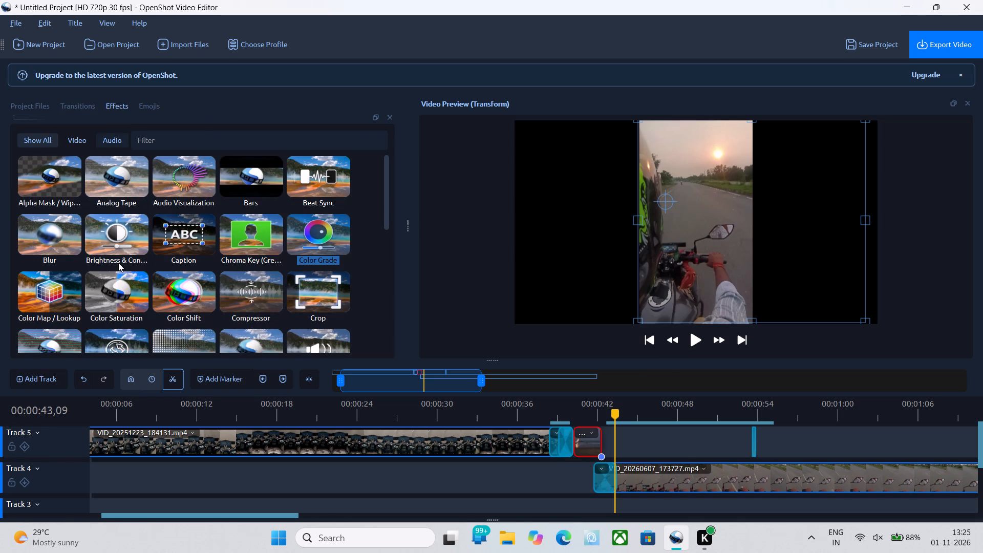
scroll(118, 263, "down", 3)
left_click(81, 102)
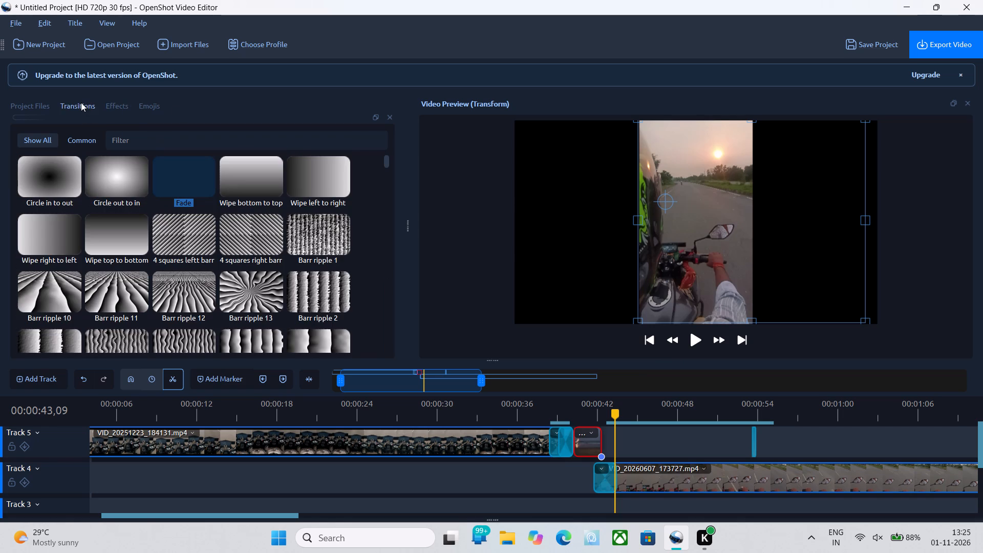
left_click(83, 138)
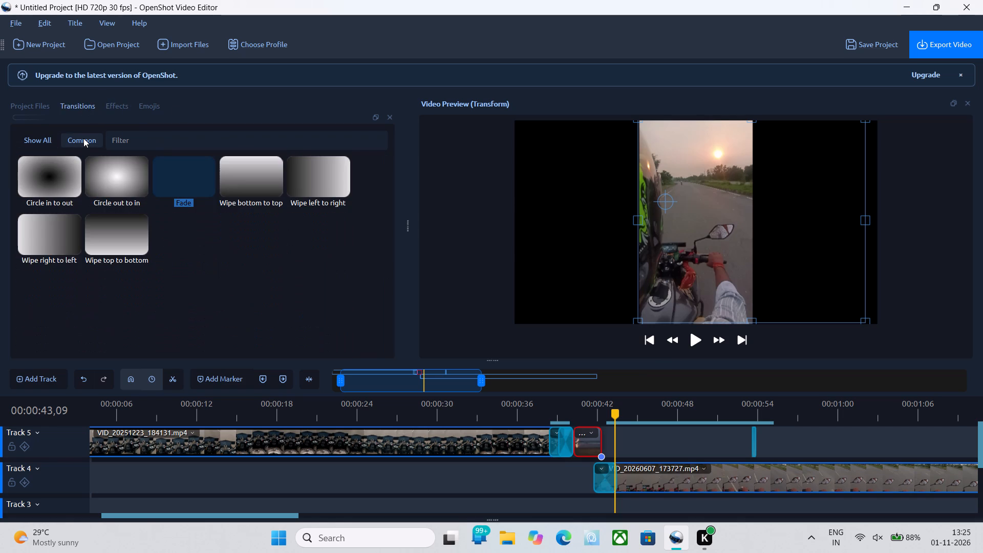
left_click(206, 254)
left_click(29, 138)
scroll(102, 239, "down", 1)
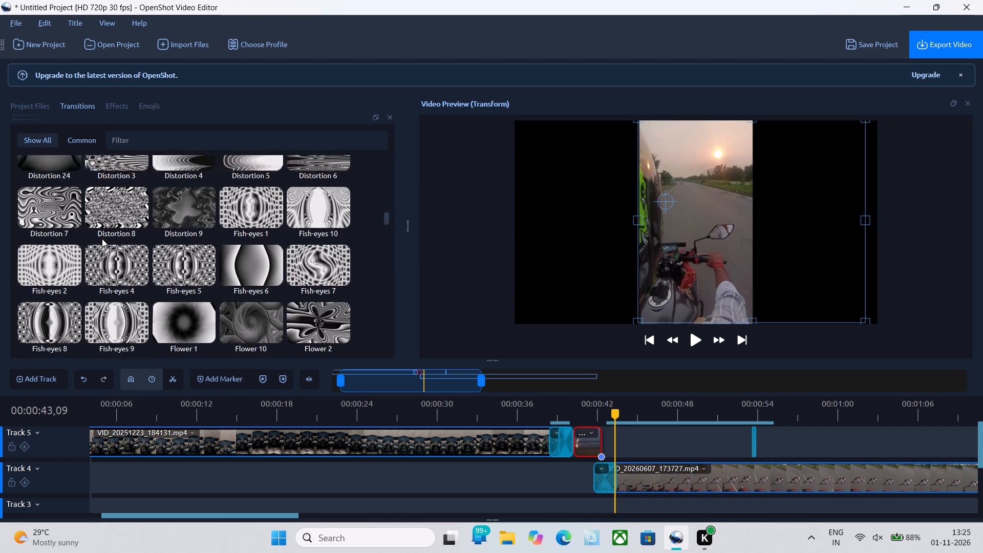
scroll(102, 239, "down", 3)
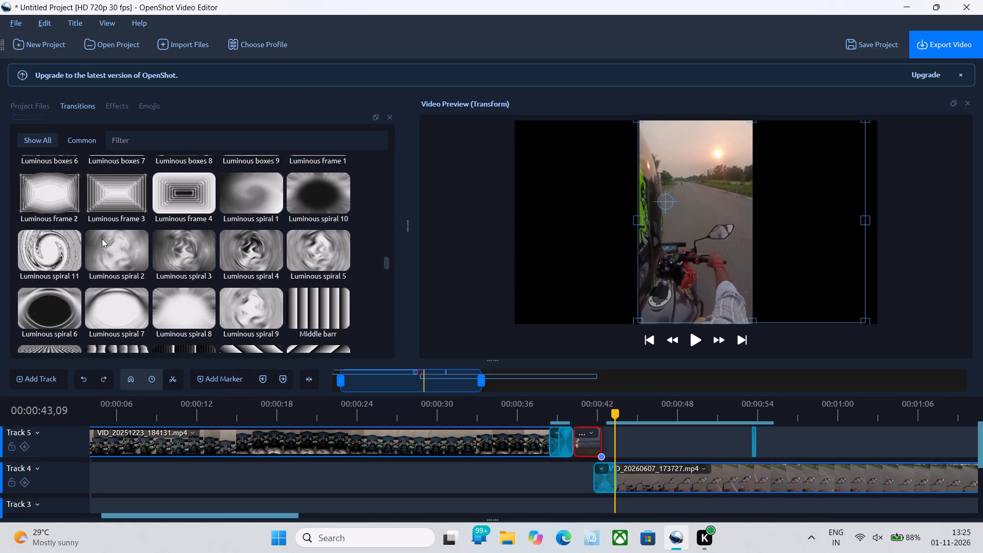
Apply a fast fade-in to the VID_20260607_173727.mp4 clip on Track 4.
scroll(683, 449, "down", 2, "ctrl")
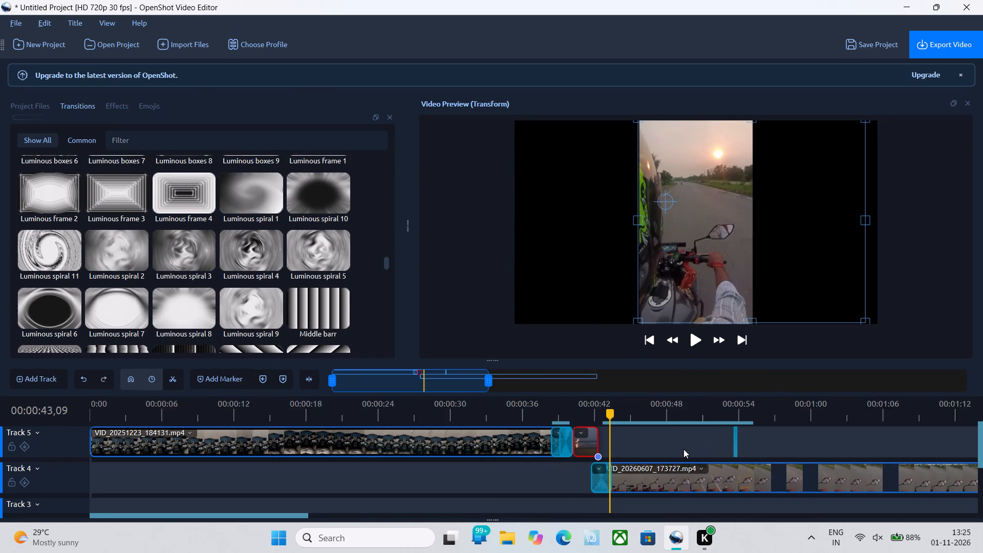
scroll(683, 449, "down", 1, "ctrl")
left_click(636, 485)
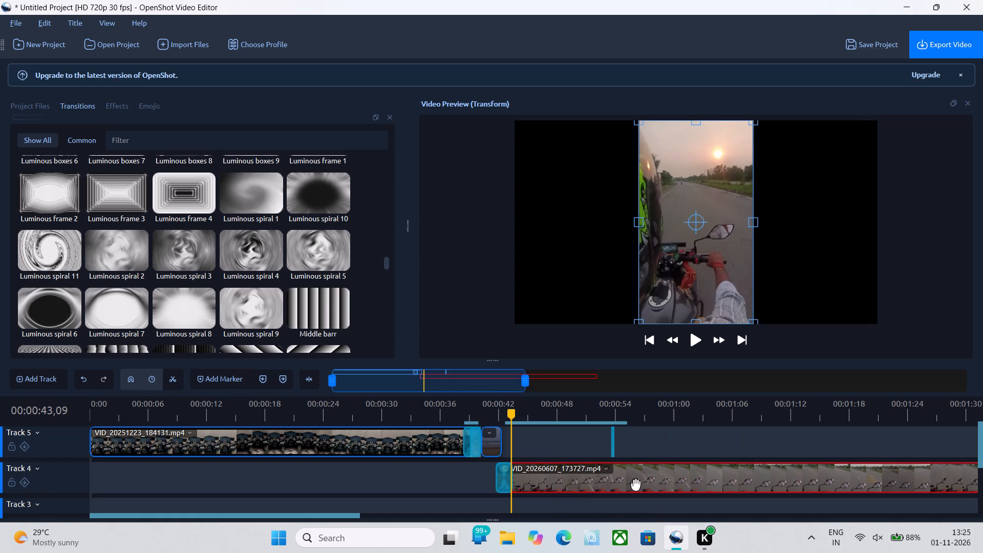
right_click(636, 485)
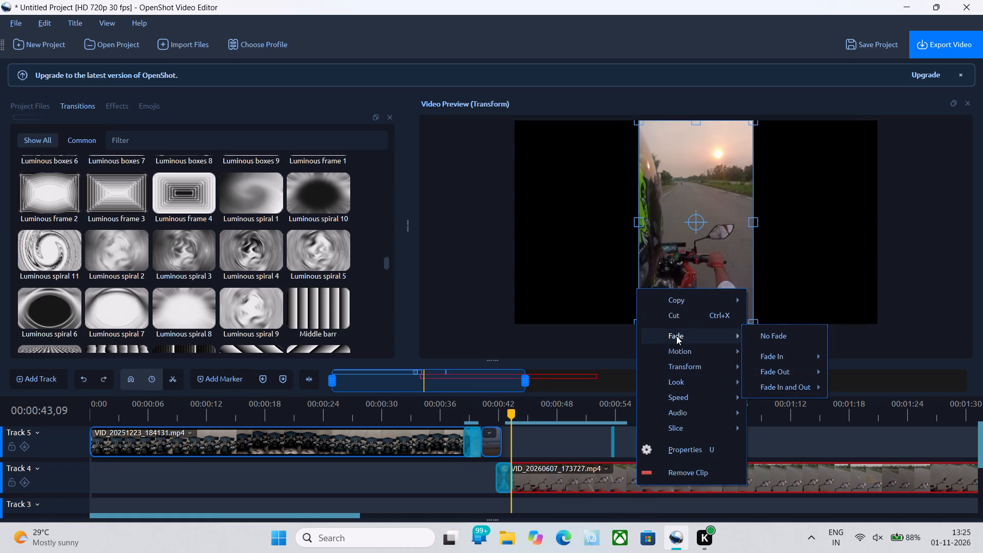
left_click(676, 336)
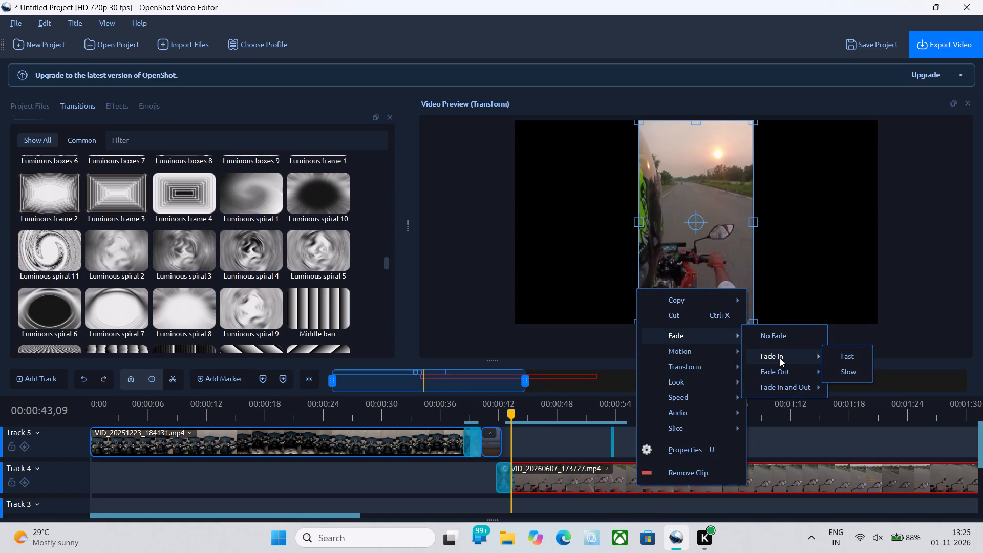
left_click(780, 358)
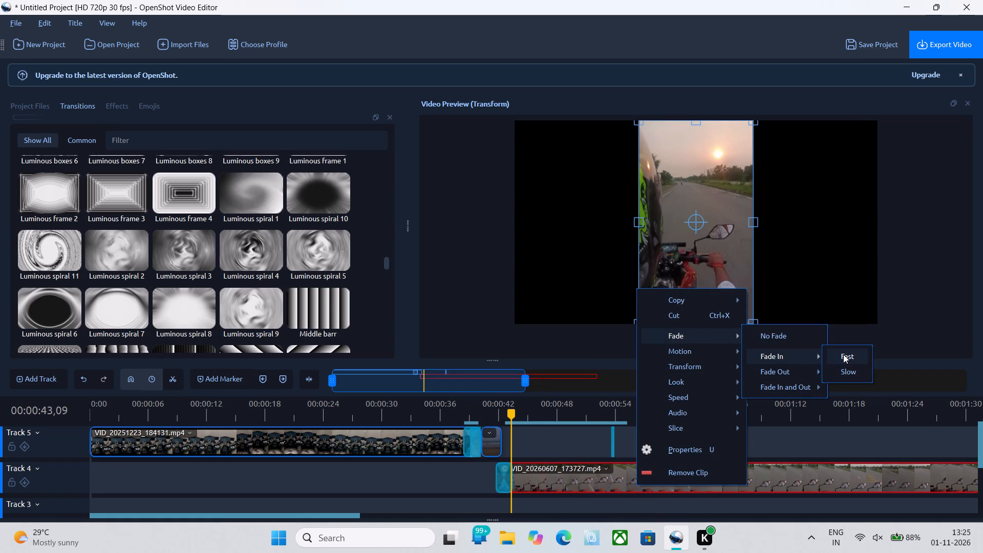
left_click(843, 354)
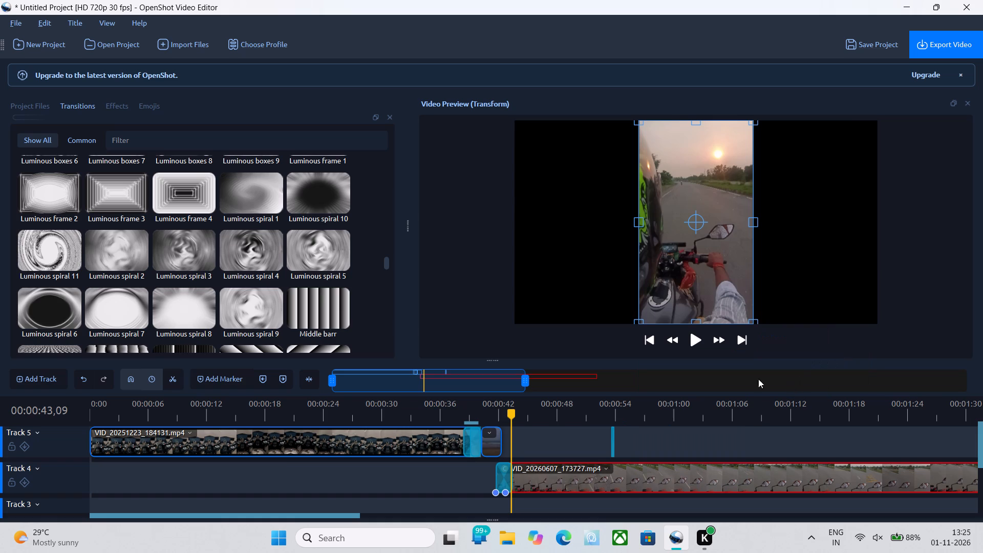
Play back the timeline from about 38 to 46 seconds to check the start of the Track 4 clip.
left_click_drag(510, 413, 456, 421)
left_click(692, 340)
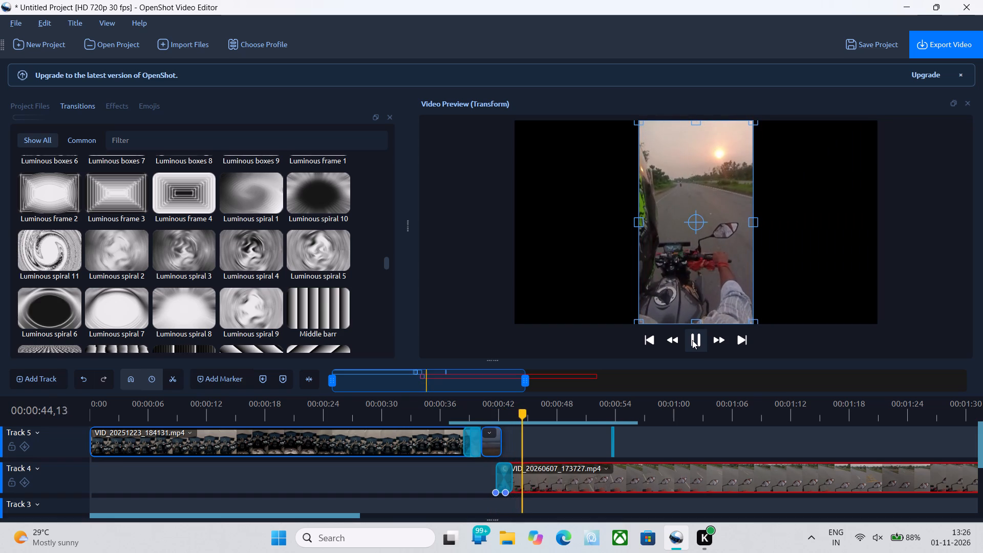
left_click(695, 339)
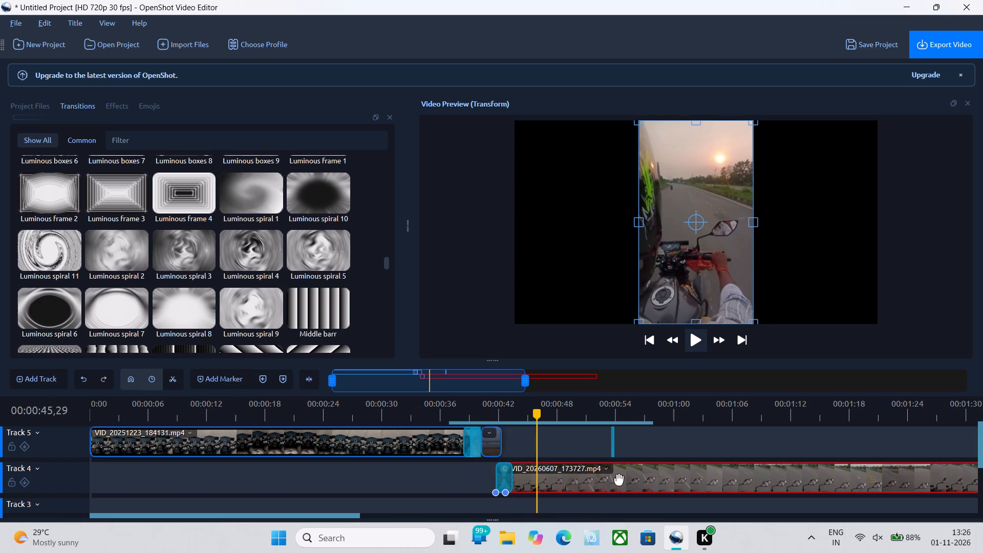
Remove the gap on Track 5 between the short second clip and the narrow transition at about 54 seconds.
right_click(596, 483)
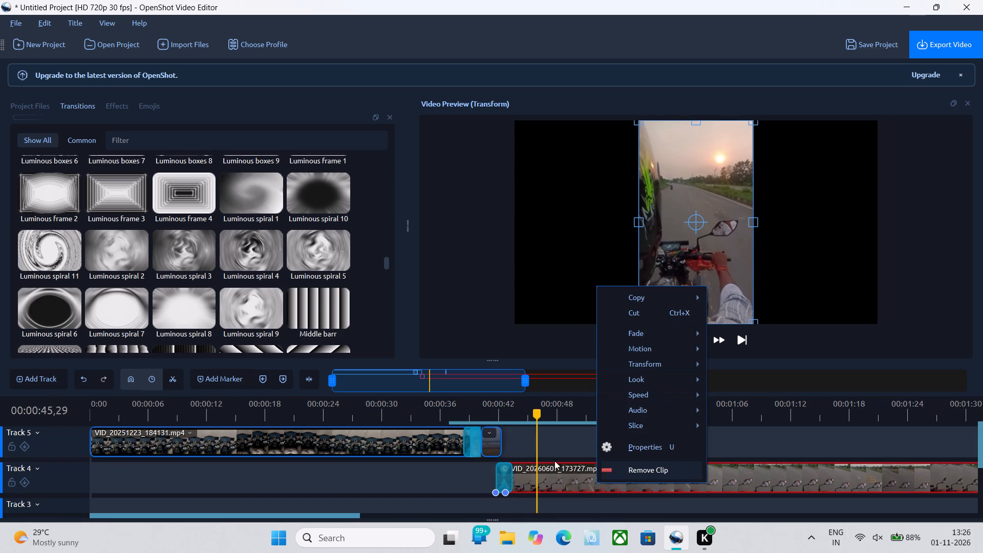
left_click(566, 435)
right_click(610, 442)
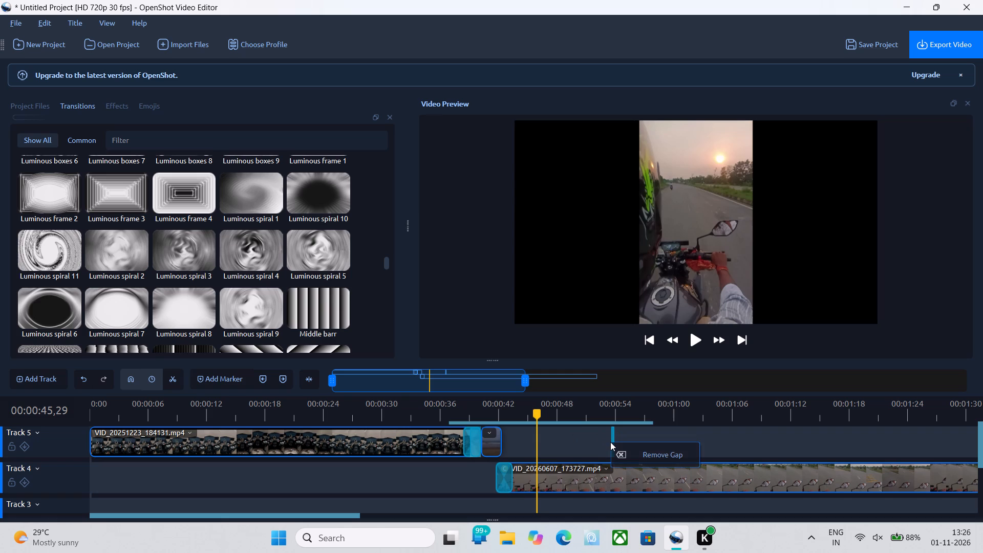
left_click(646, 457)
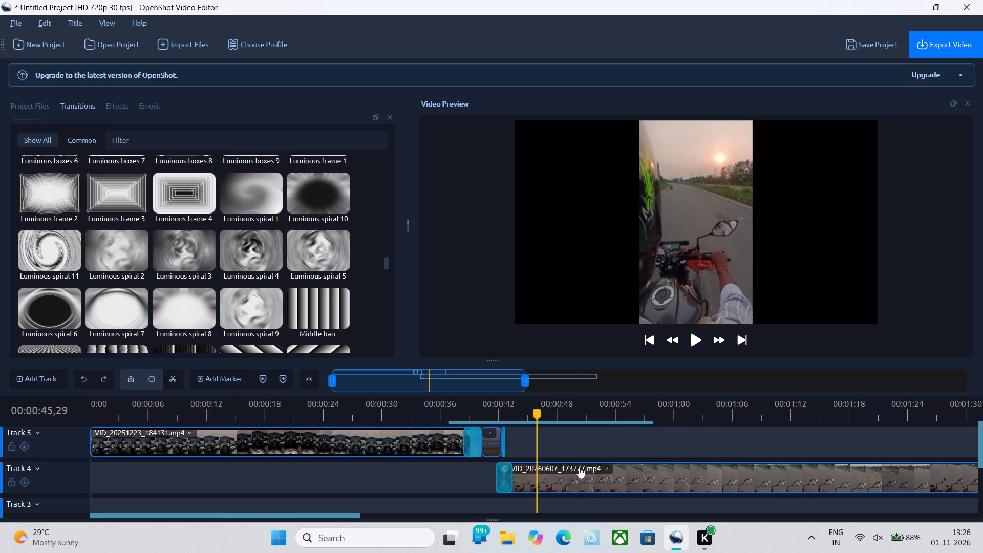
Open the clip properties, show those of the VID_20260607_173727.mp4 clip on Track 4, and advance past the tutorial tips.
right_click(538, 480)
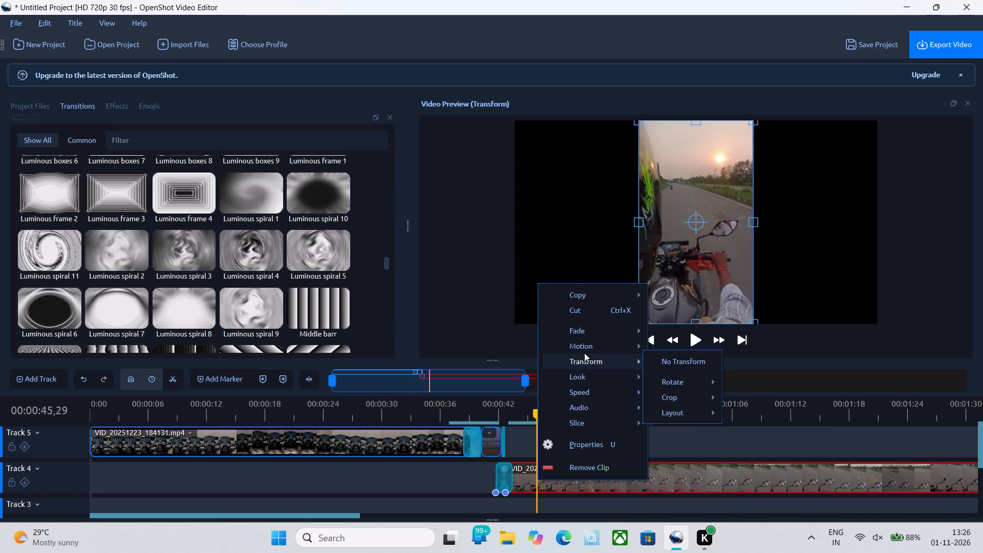
right_click(492, 437)
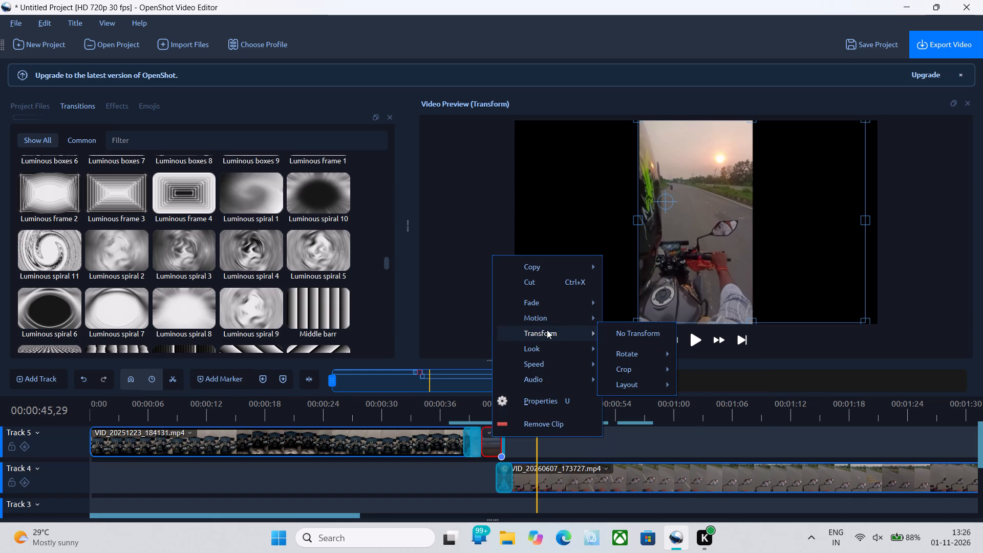
left_click(627, 364)
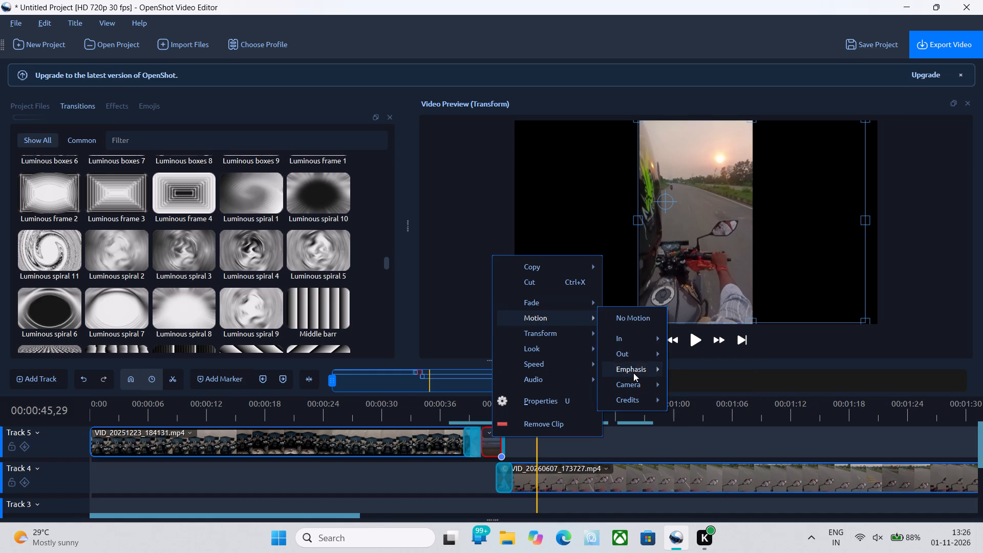
left_click(545, 406)
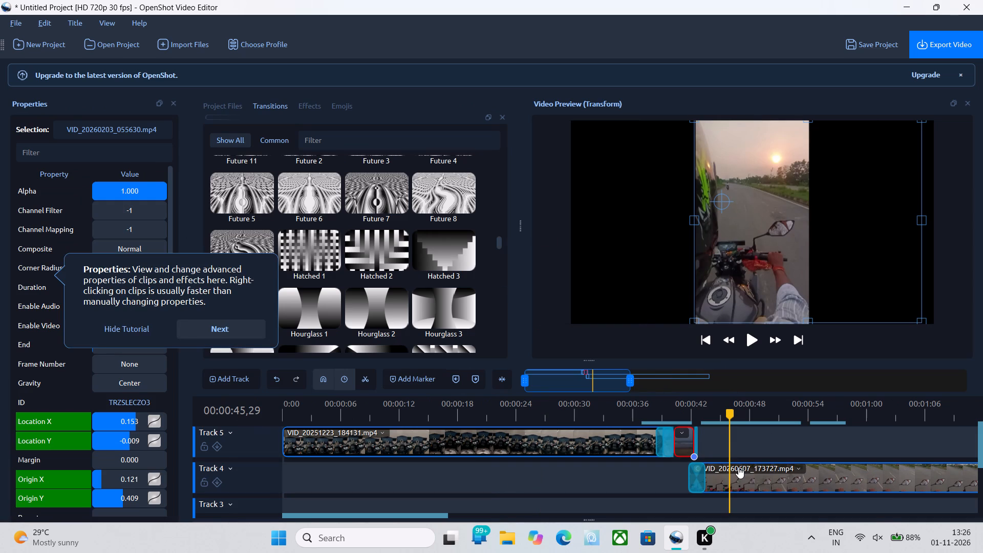
left_click(743, 484)
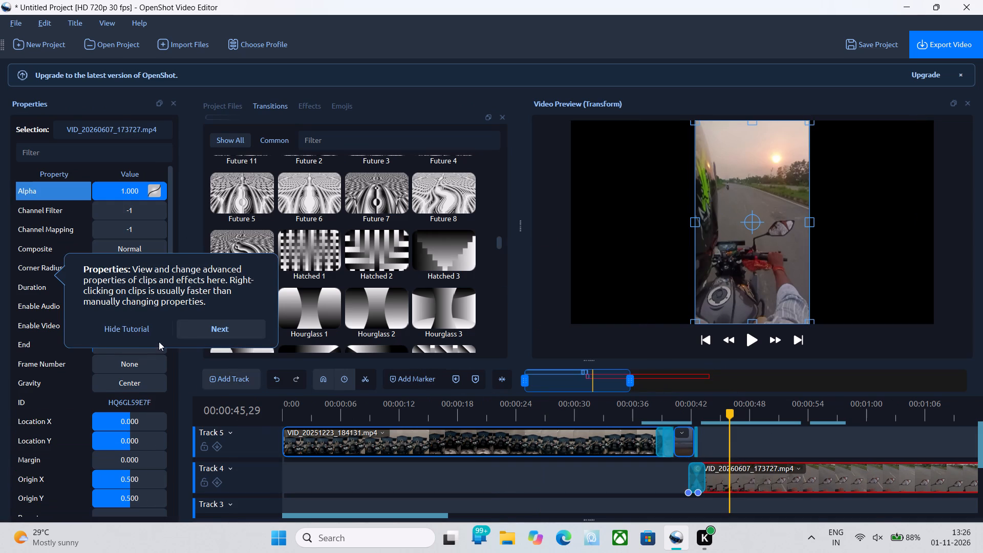
left_click(215, 326)
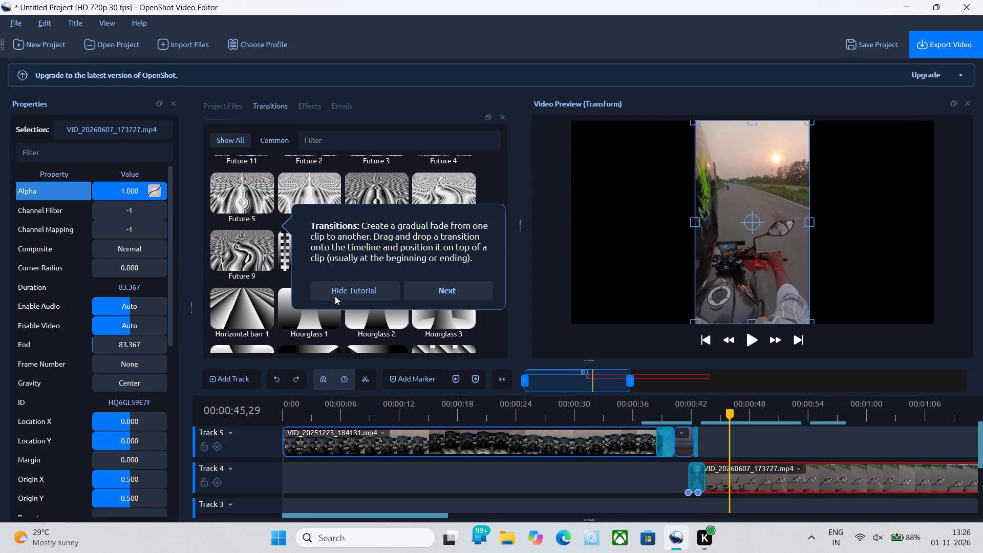
left_click(438, 290)
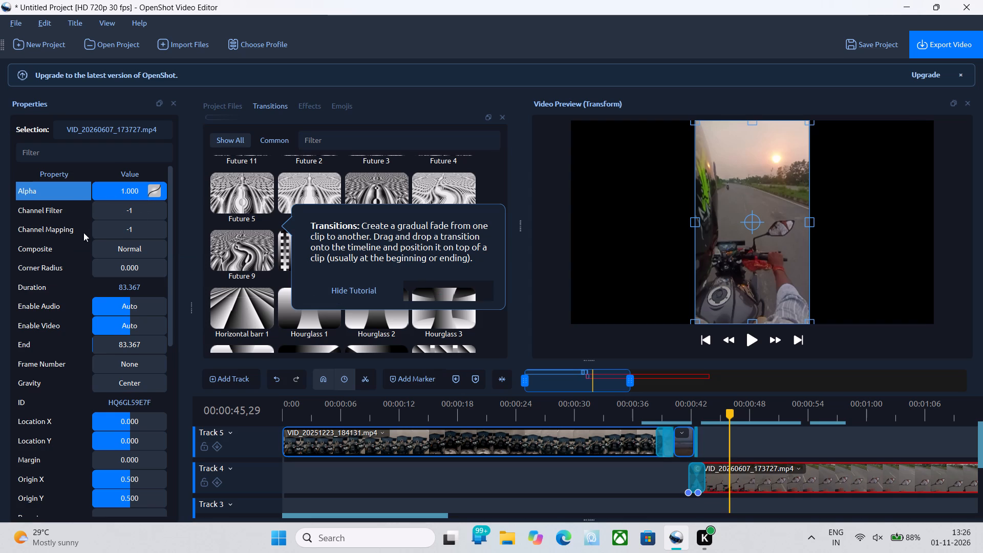
Set the Time property of the VID_20260607_173727.mp4 clip to 2.000 at about 46 seconds.
scroll(94, 247, "down", 2)
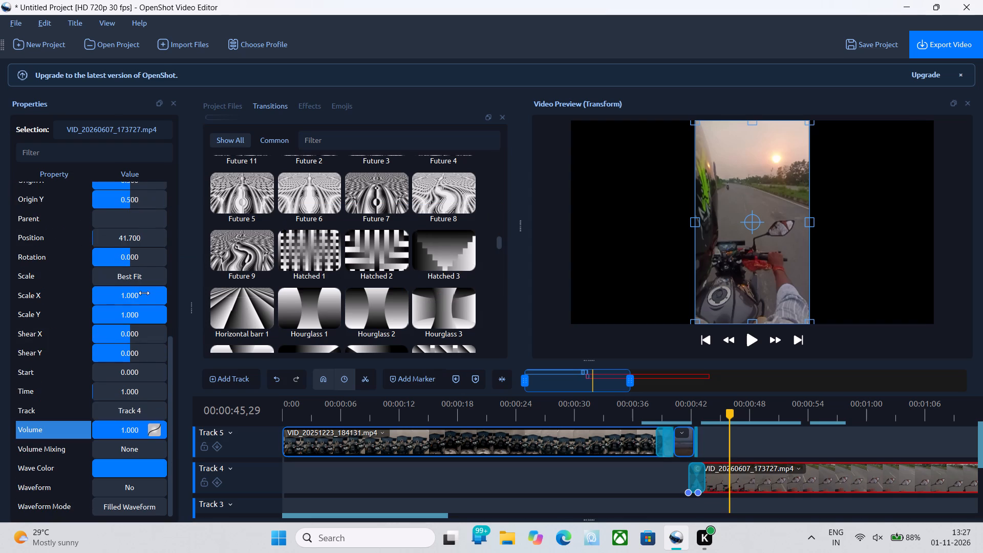
scroll(125, 385, "down", 1)
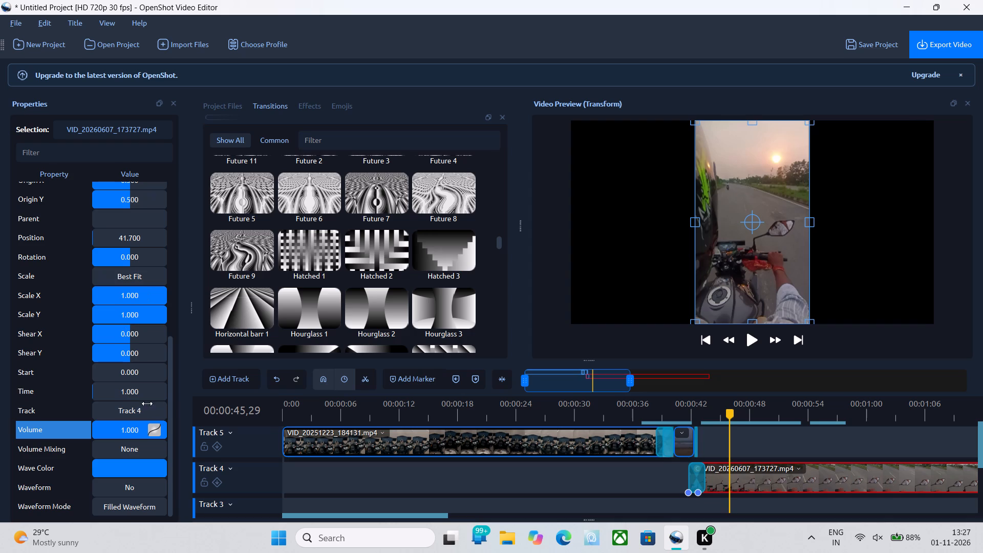
left_click(134, 390)
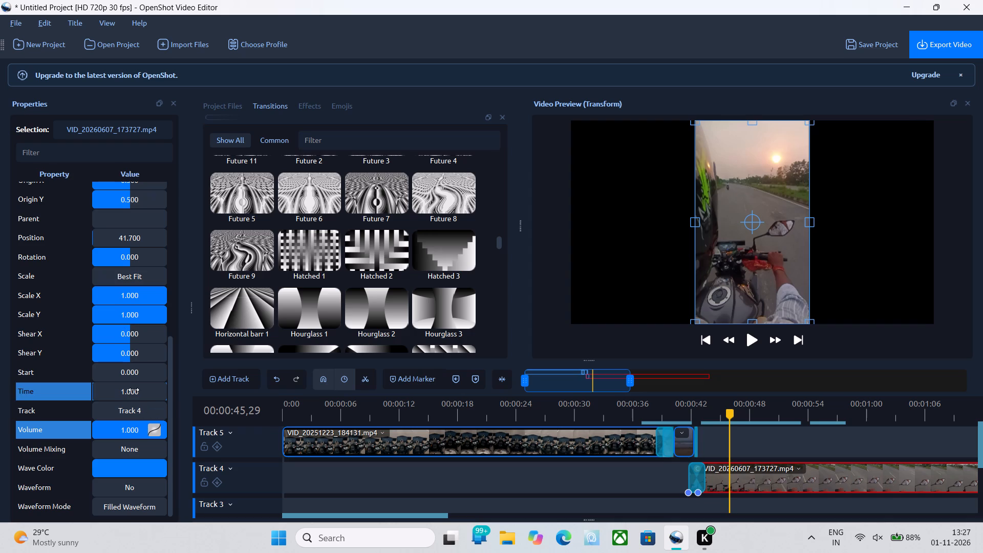
left_click_drag(134, 390, 137, 396)
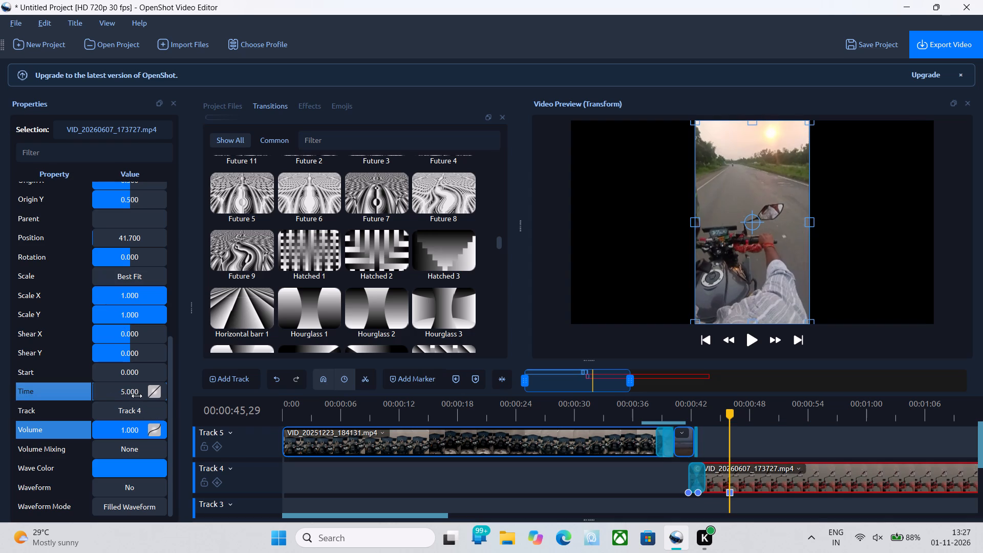
left_click_drag(137, 396, 183, 394)
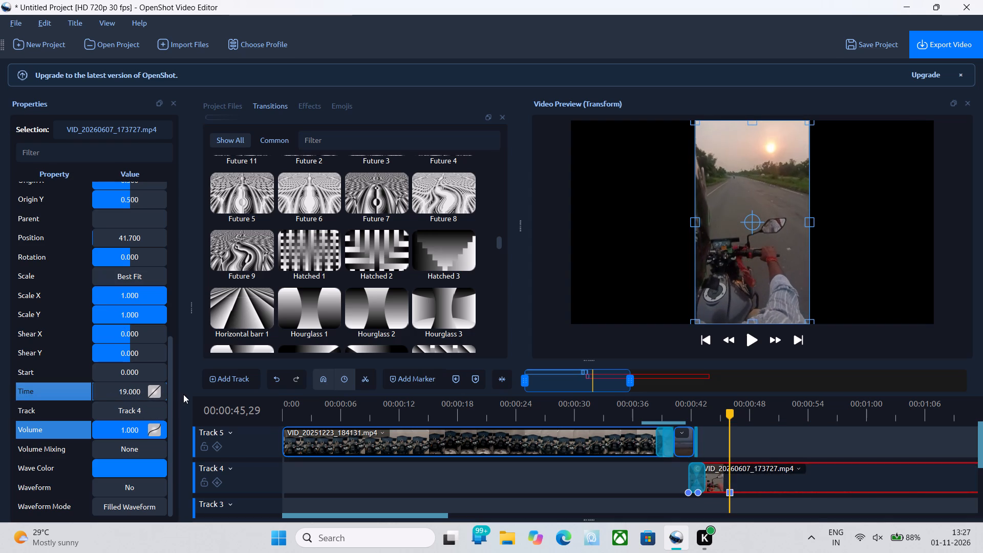
left_click_drag(183, 394, 132, 396)
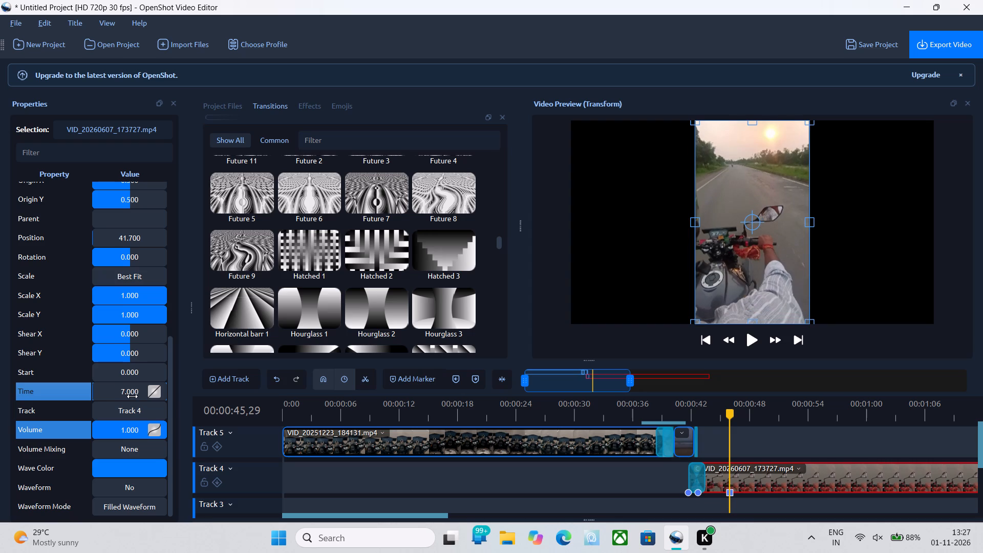
left_click_drag(132, 396, 127, 400)
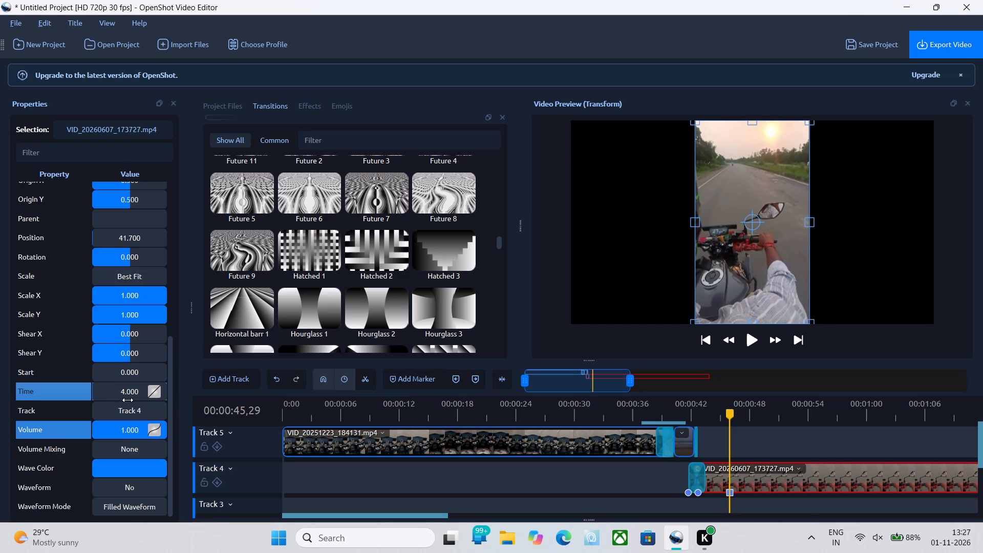
left_click_drag(127, 400, 128, 400)
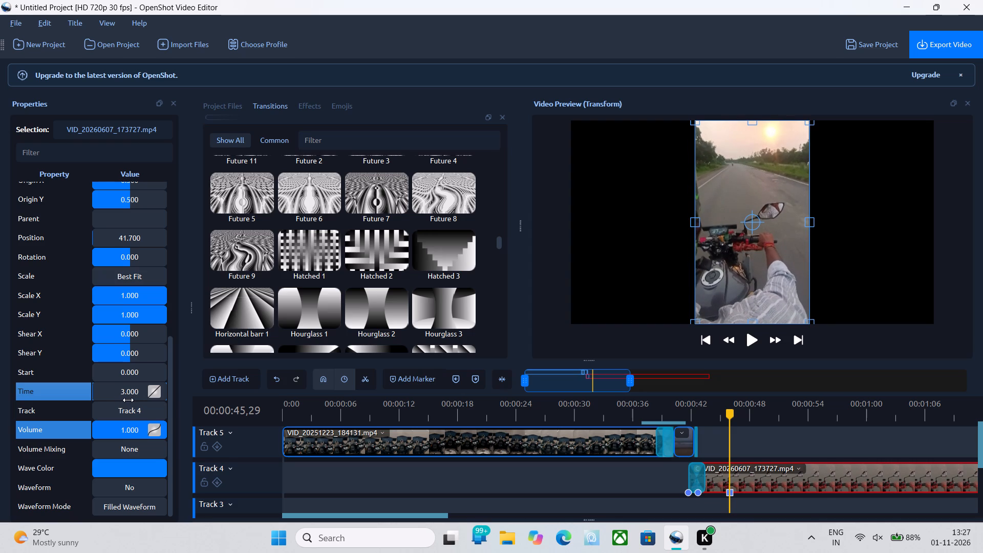
left_click(128, 400)
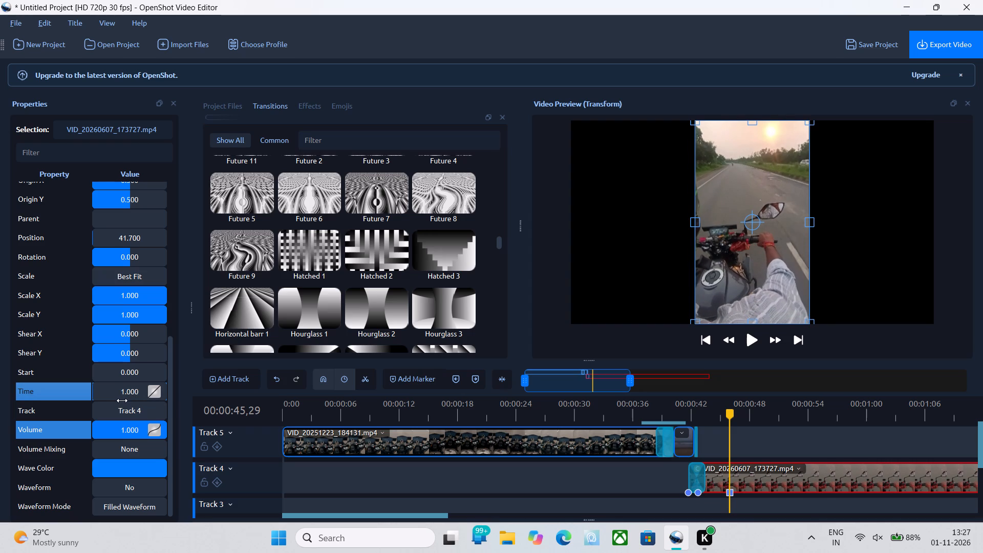
Play back the timeline from about 46 seconds and again from about 42 seconds to check the Track 4 clip's speed.
left_click(751, 338)
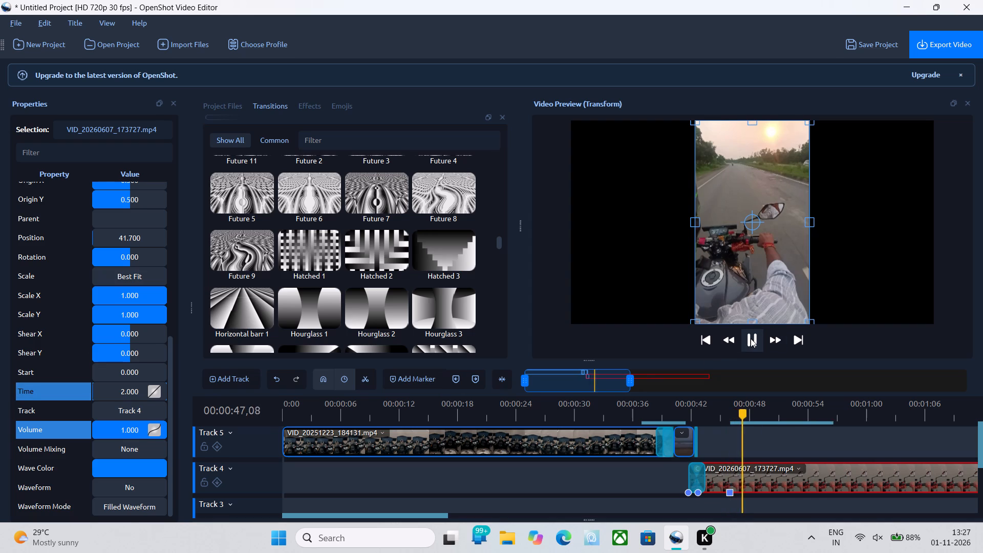
left_click(751, 338)
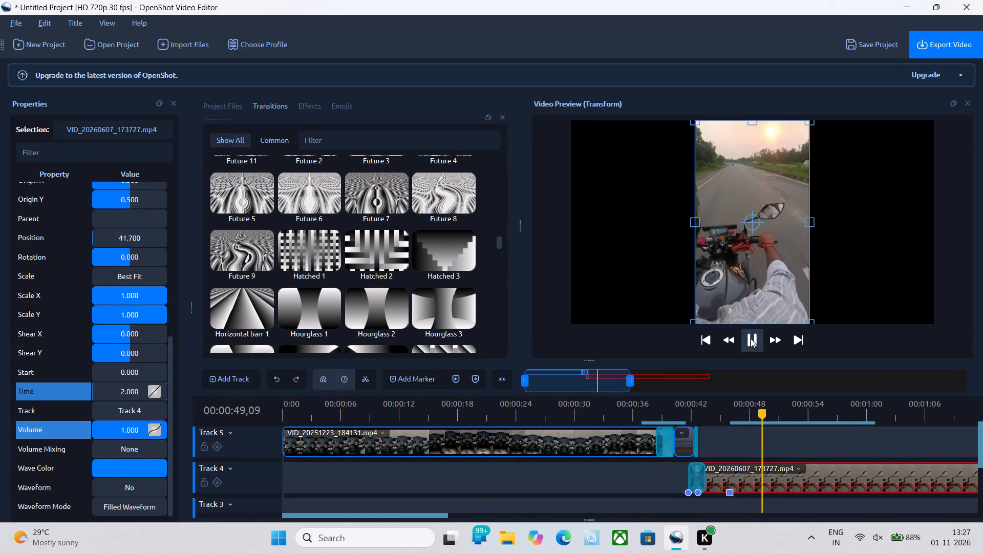
key("space")
key("space")
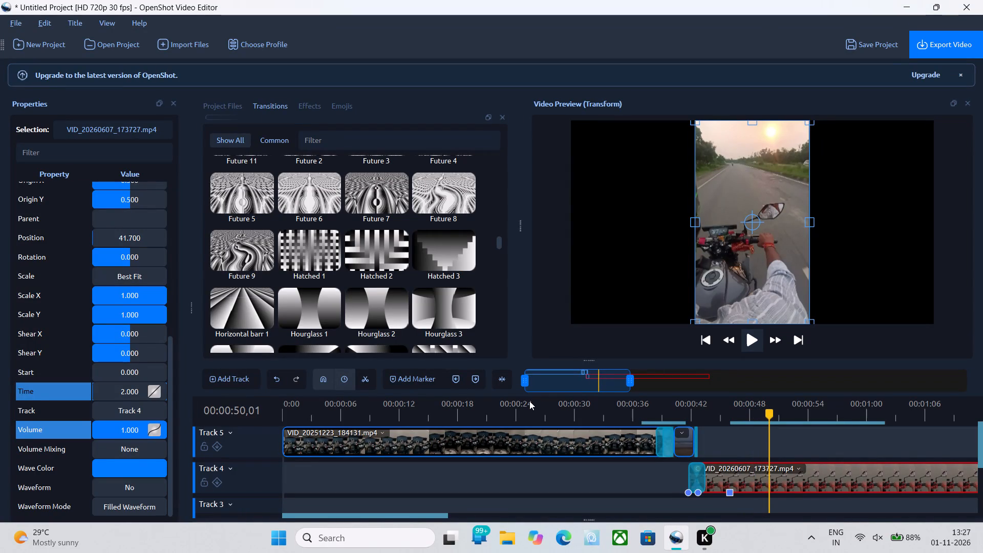
left_click_drag(767, 419, 695, 447)
double_click(749, 350)
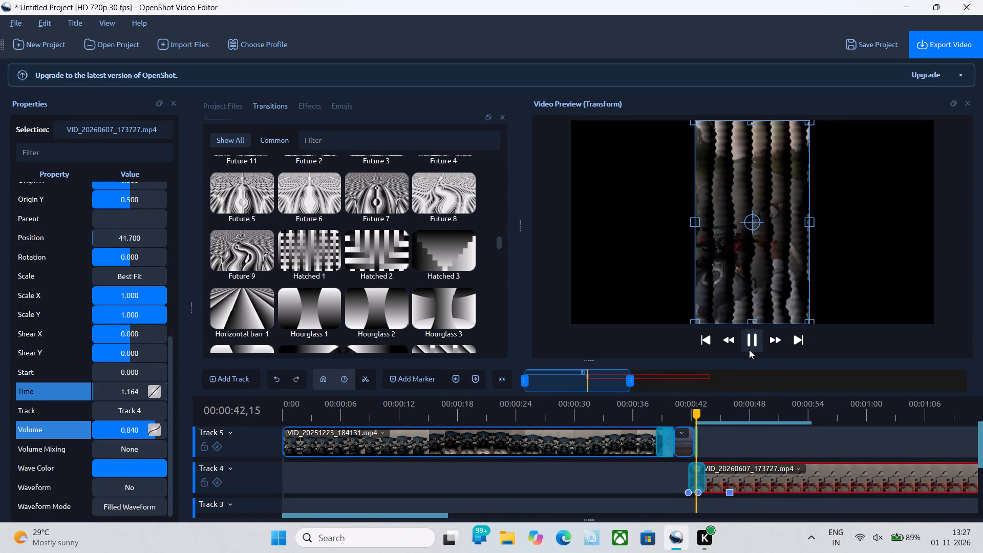
left_click(749, 348)
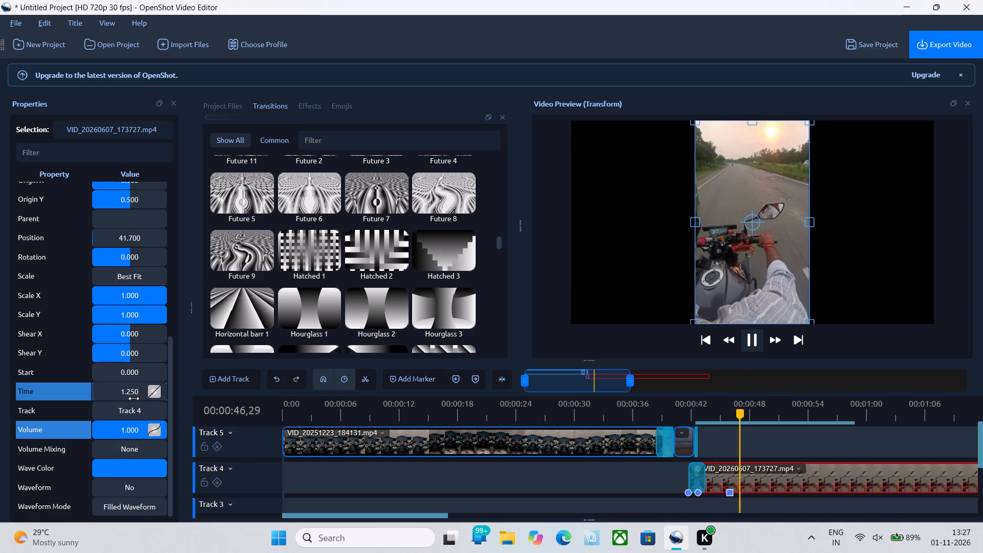
Set the Time property of the Track 4 clip to 1.000 and stop playback at about 51 seconds.
left_click_drag(131, 392, 121, 393)
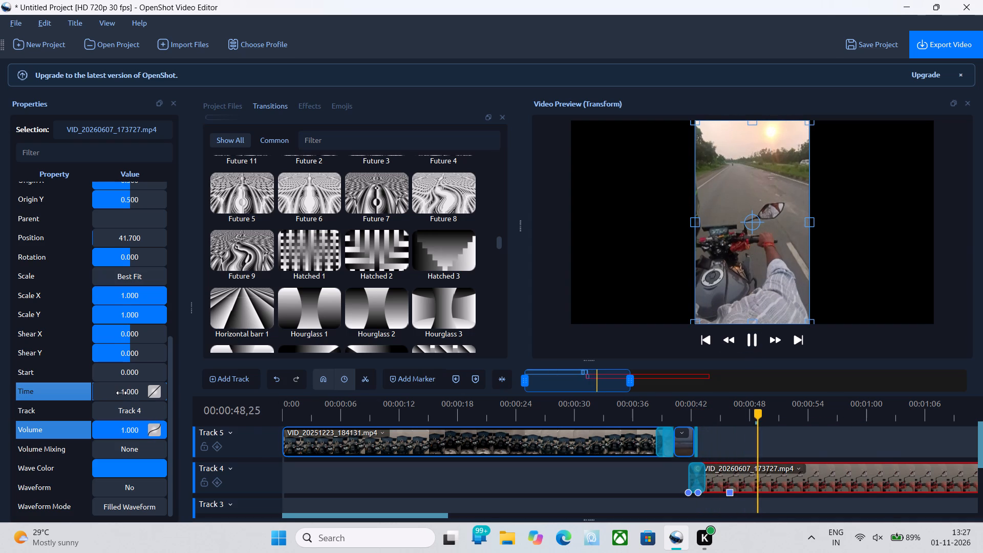
left_click(753, 347)
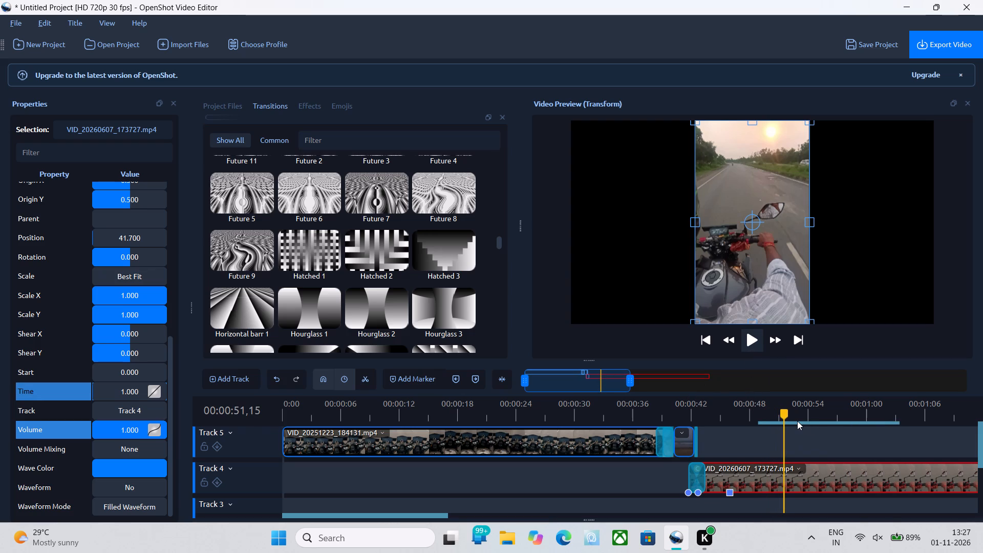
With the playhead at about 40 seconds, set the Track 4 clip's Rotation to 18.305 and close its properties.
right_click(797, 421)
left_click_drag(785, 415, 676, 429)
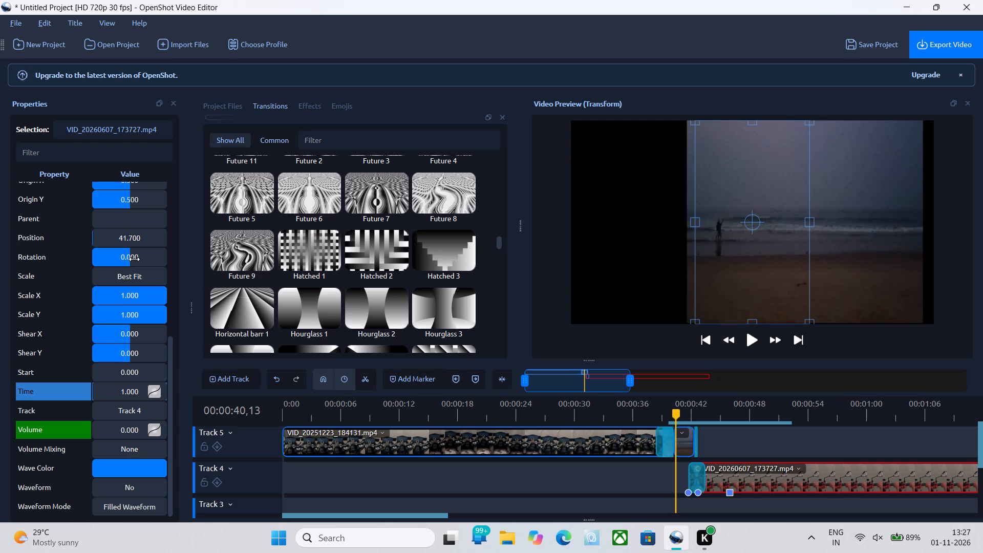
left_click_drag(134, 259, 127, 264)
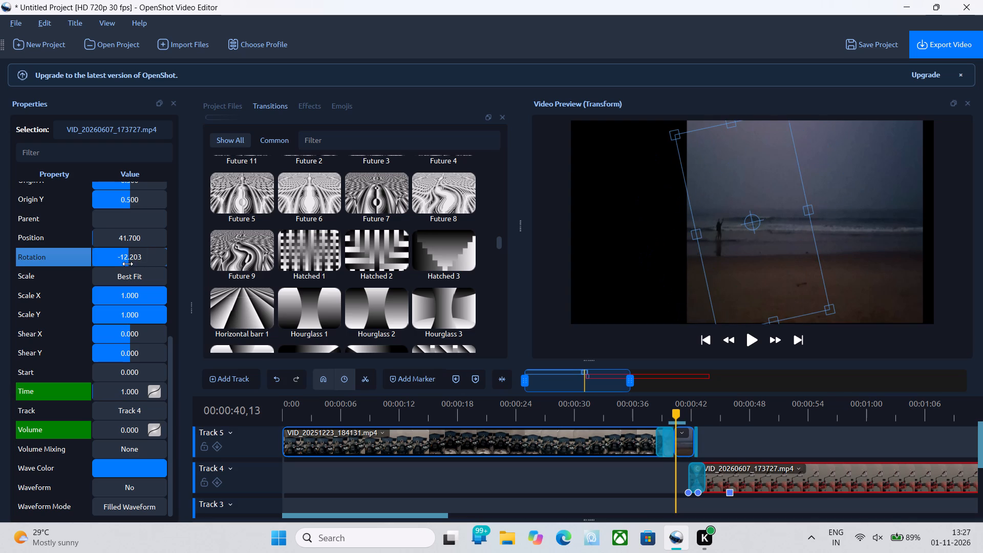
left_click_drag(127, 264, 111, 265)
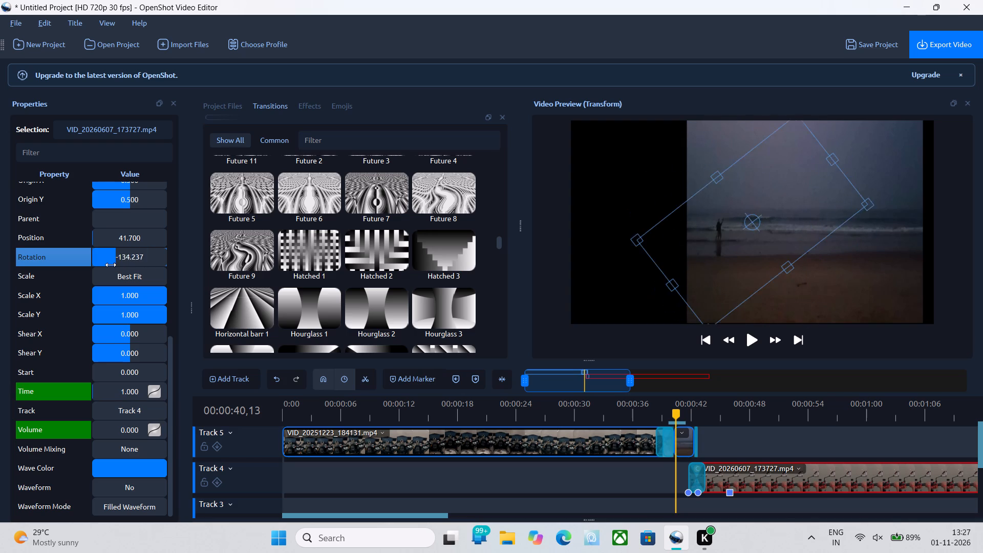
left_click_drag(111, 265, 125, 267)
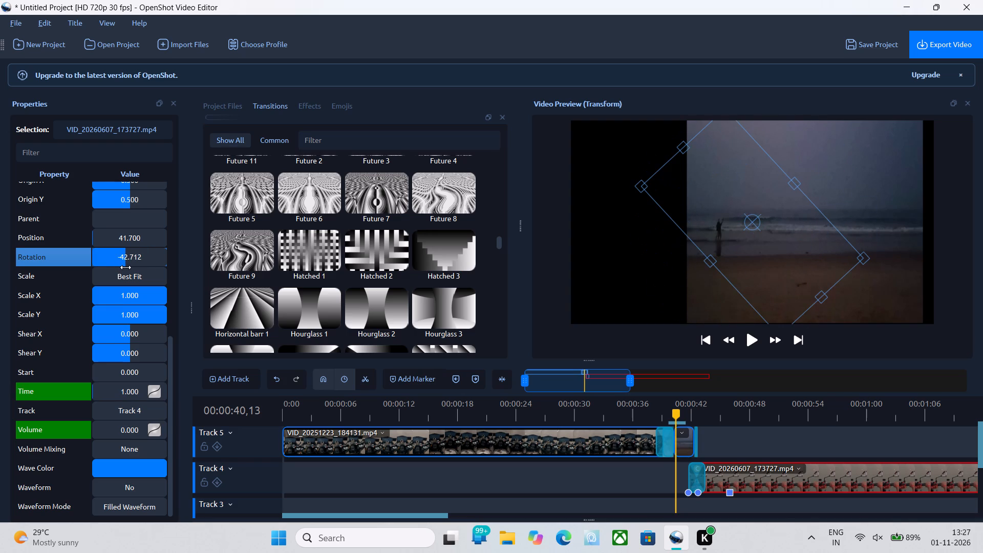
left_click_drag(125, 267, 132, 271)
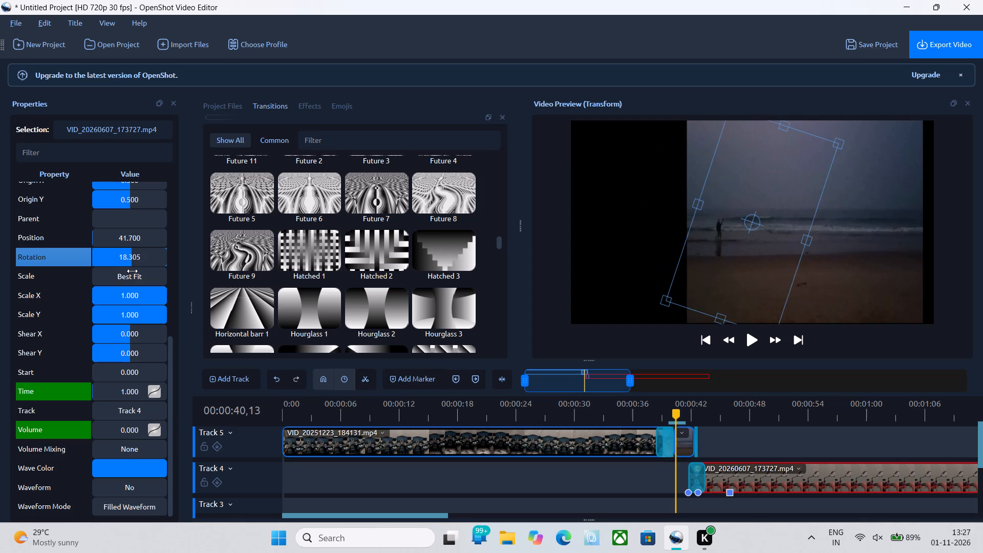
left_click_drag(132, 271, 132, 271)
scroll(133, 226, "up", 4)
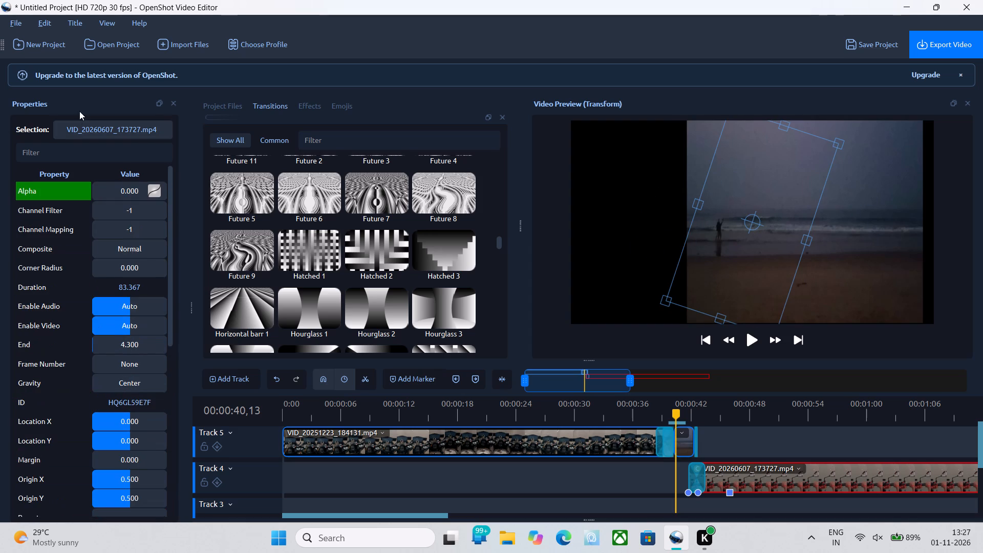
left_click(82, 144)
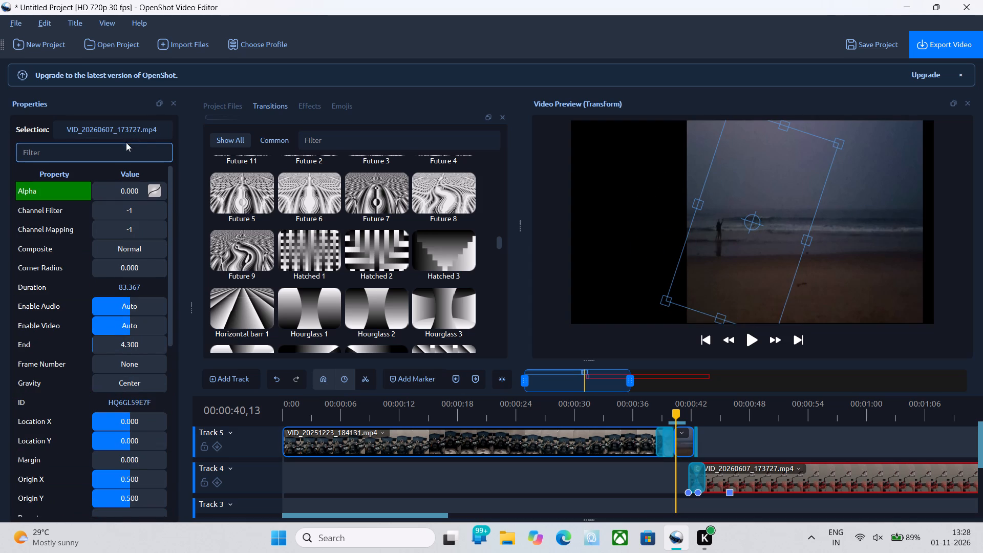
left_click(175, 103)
Rotate the Track 4 clip's frame back to nearly upright in the video preview.
left_click(697, 193)
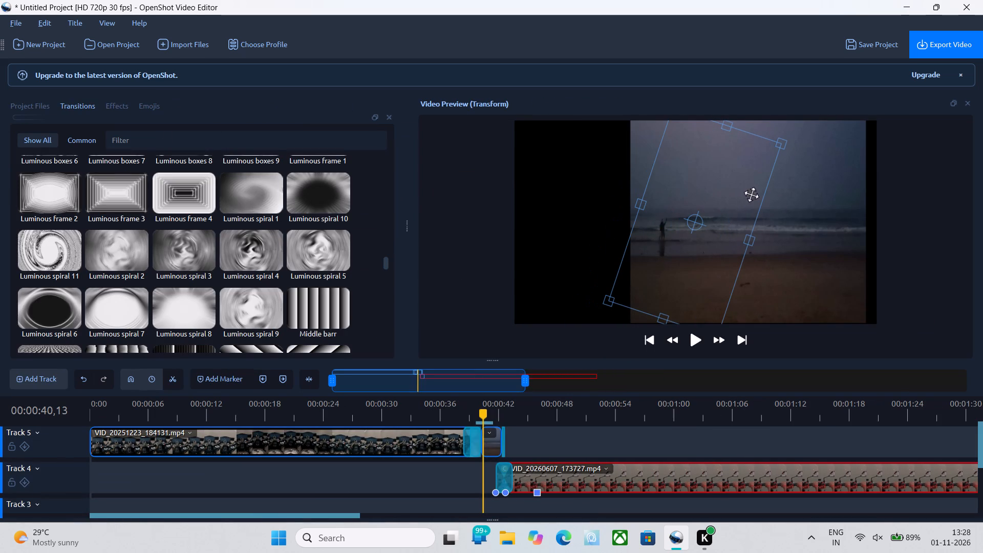
left_click_drag(770, 194, 743, 193)
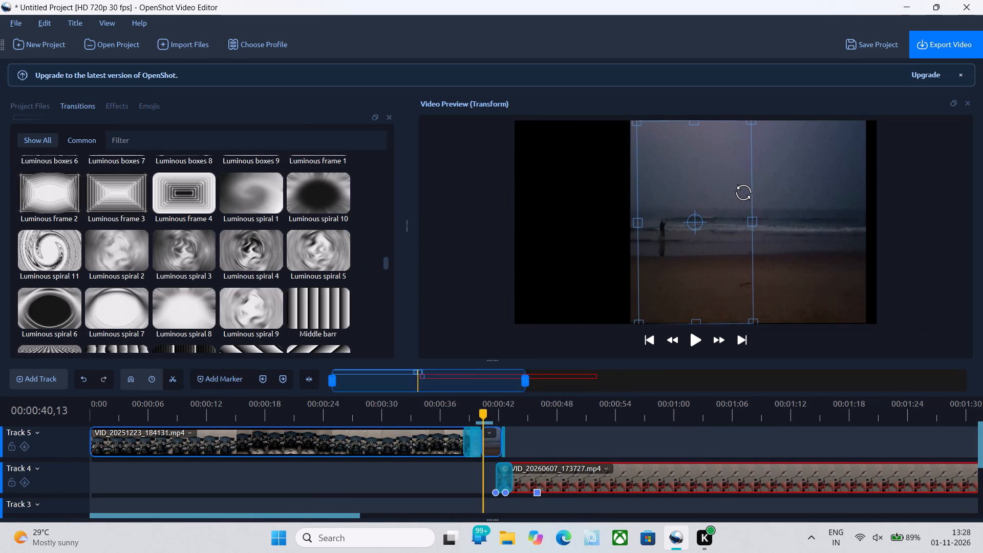
Straighten the Track 4 clip's frame in the video preview and shift it slightly to the left.
left_click_drag(743, 193, 747, 193)
left_click_drag(712, 197, 704, 197)
left_click(573, 277)
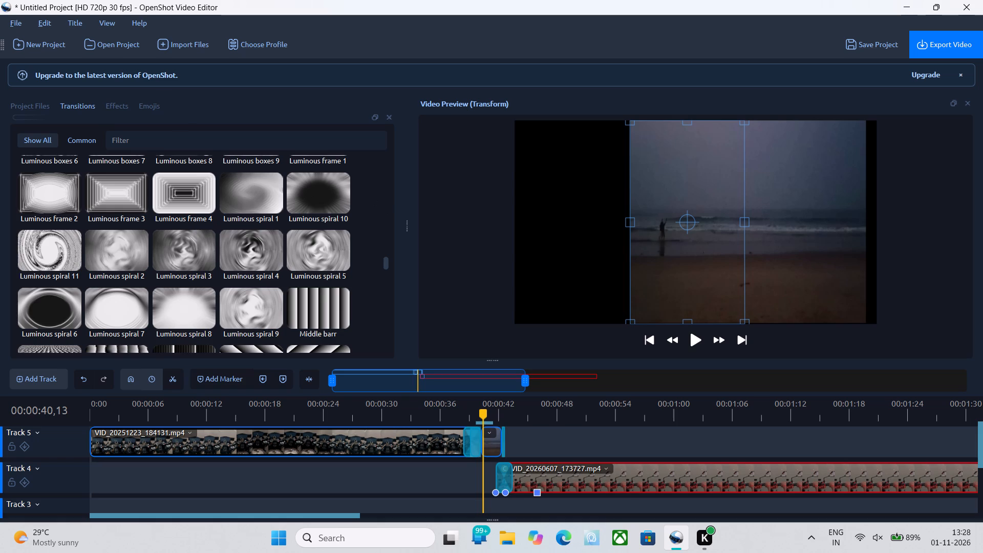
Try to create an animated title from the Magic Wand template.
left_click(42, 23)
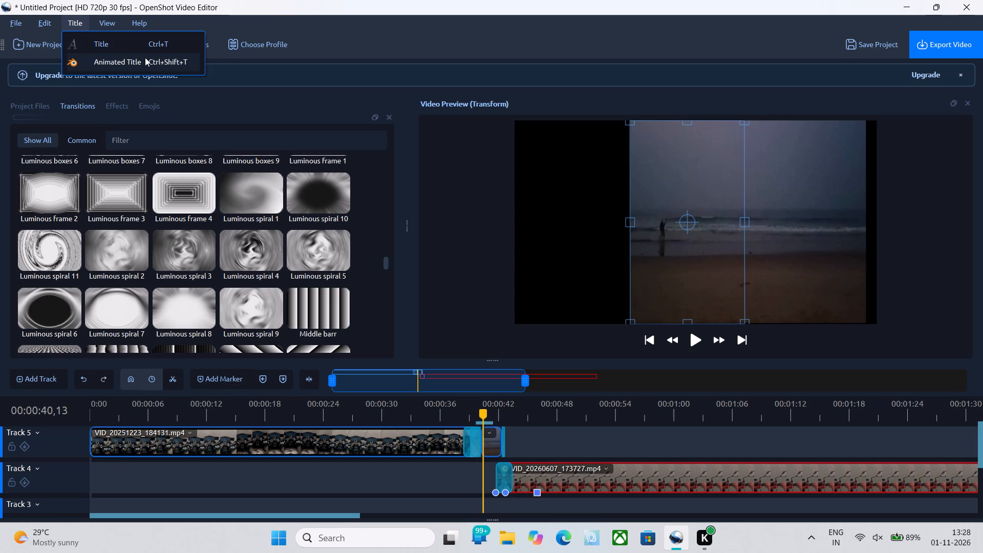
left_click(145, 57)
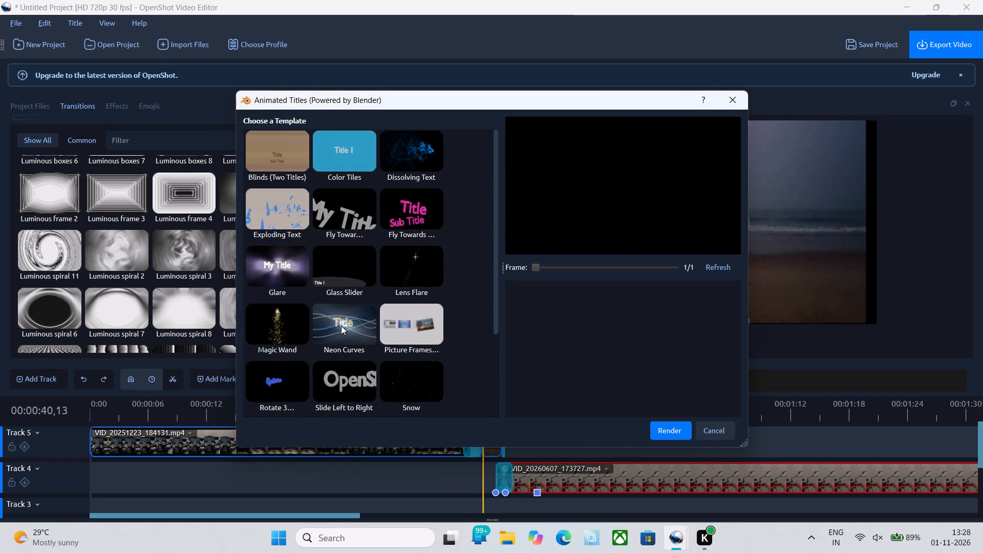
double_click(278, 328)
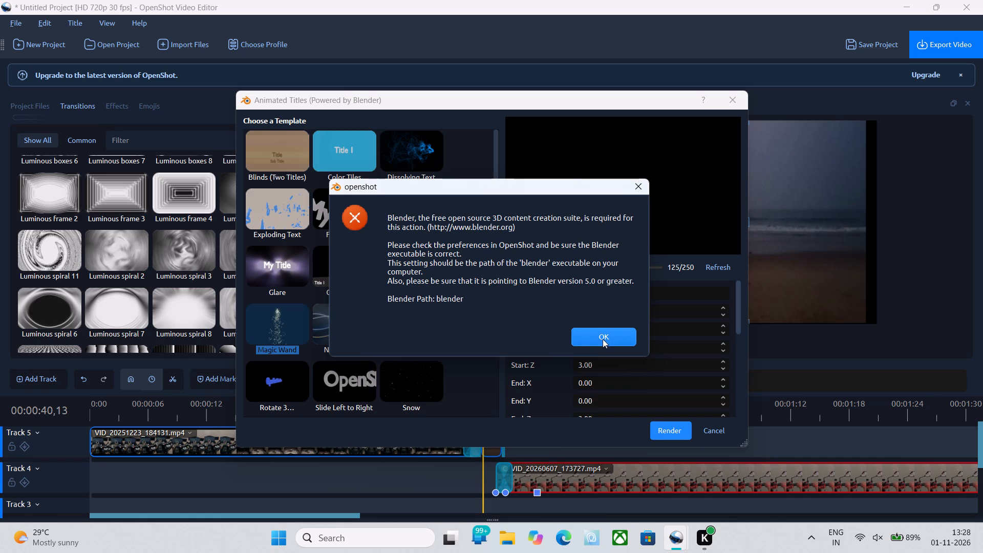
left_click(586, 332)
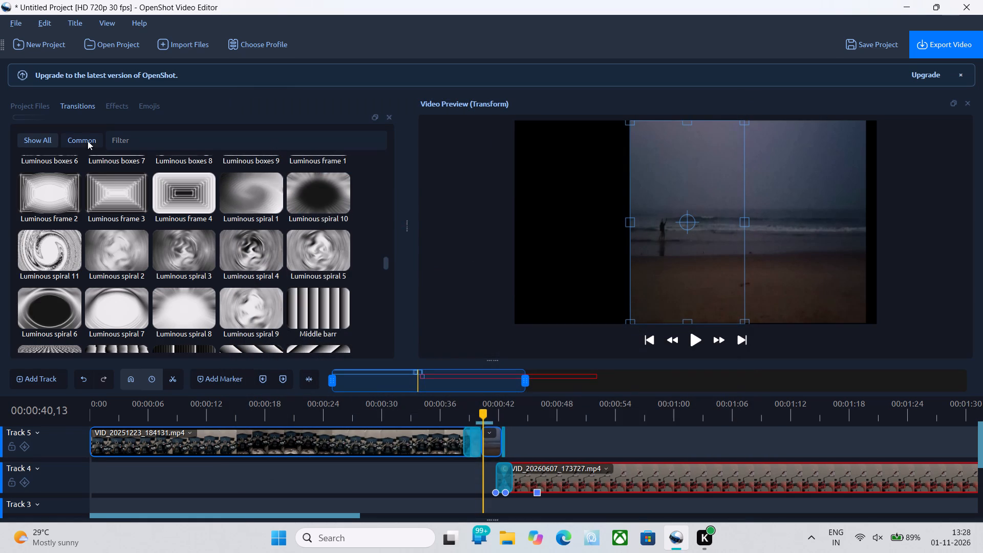
Select the first Track 5 clip, enable the Razor tool and play the timeline from about 17 to 19 seconds.
left_click(229, 452)
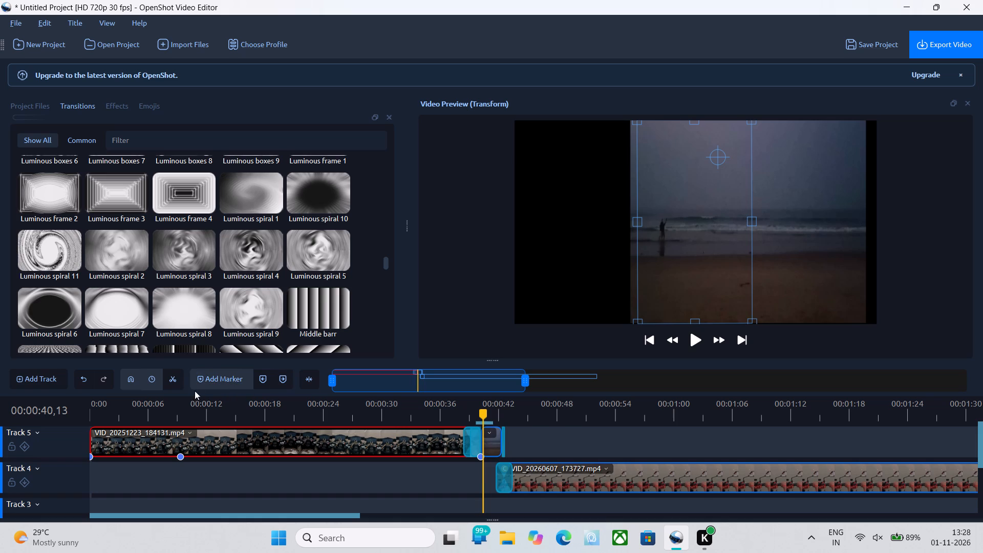
left_click(170, 378)
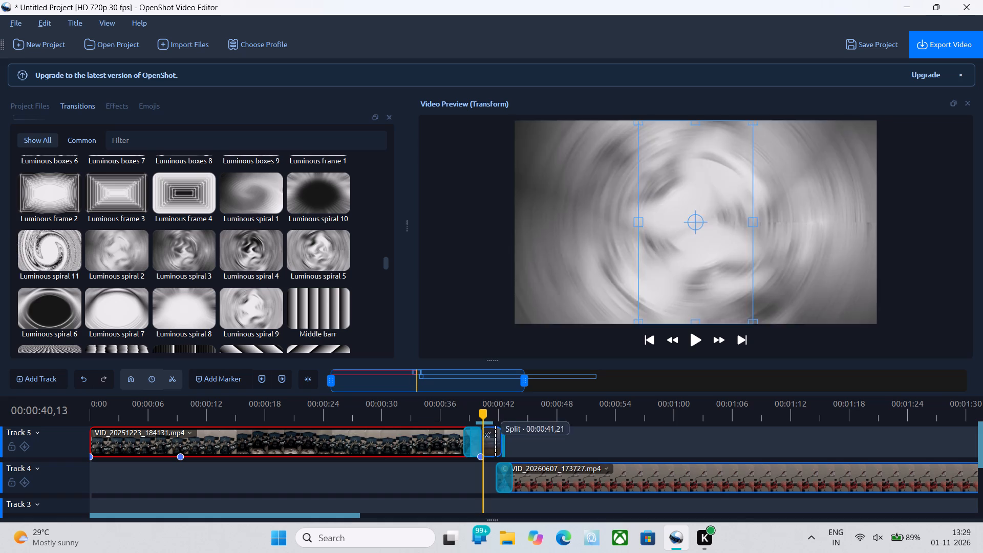
left_click_drag(480, 417, 255, 444)
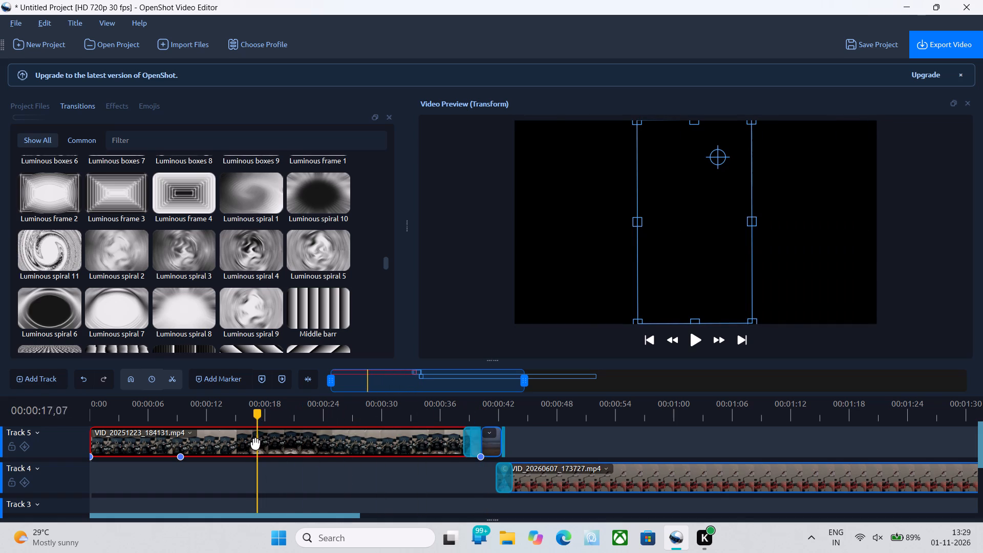
left_click_drag(255, 444, 253, 444)
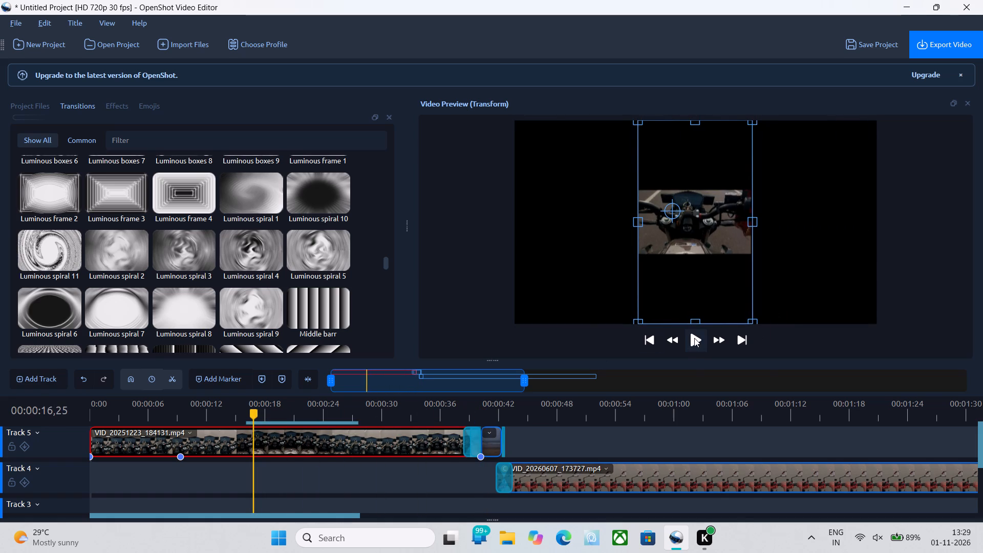
left_click(694, 338)
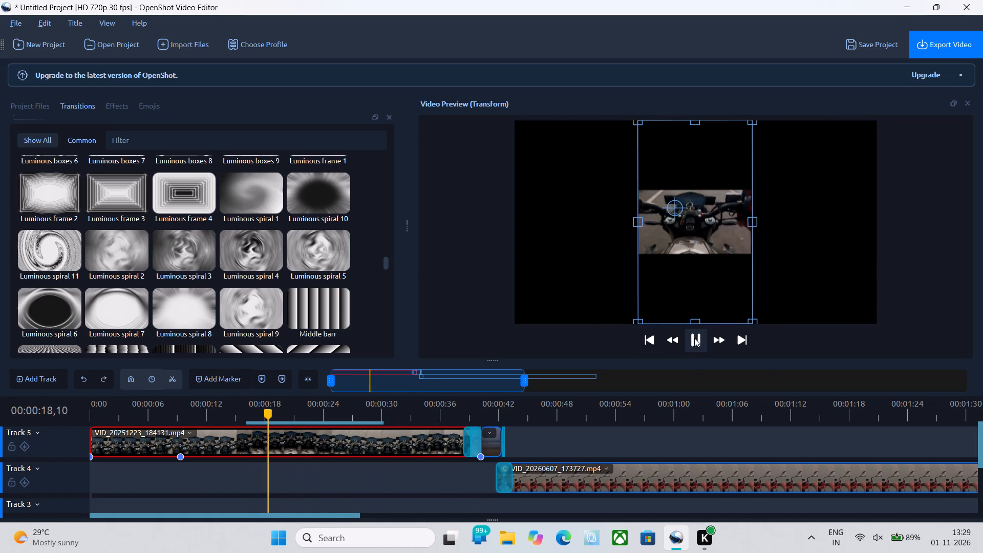
left_click(694, 338)
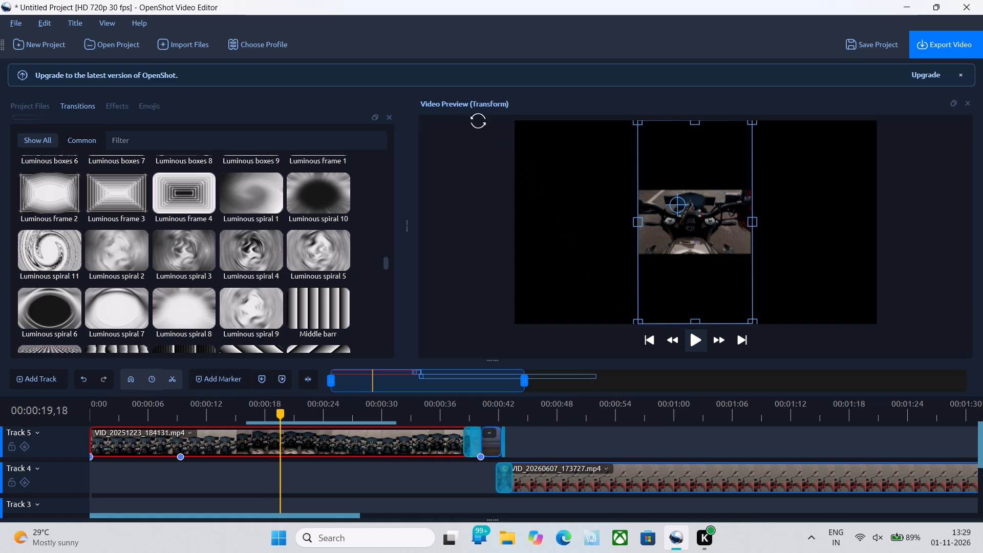
left_click(457, 98)
left_click(454, 109)
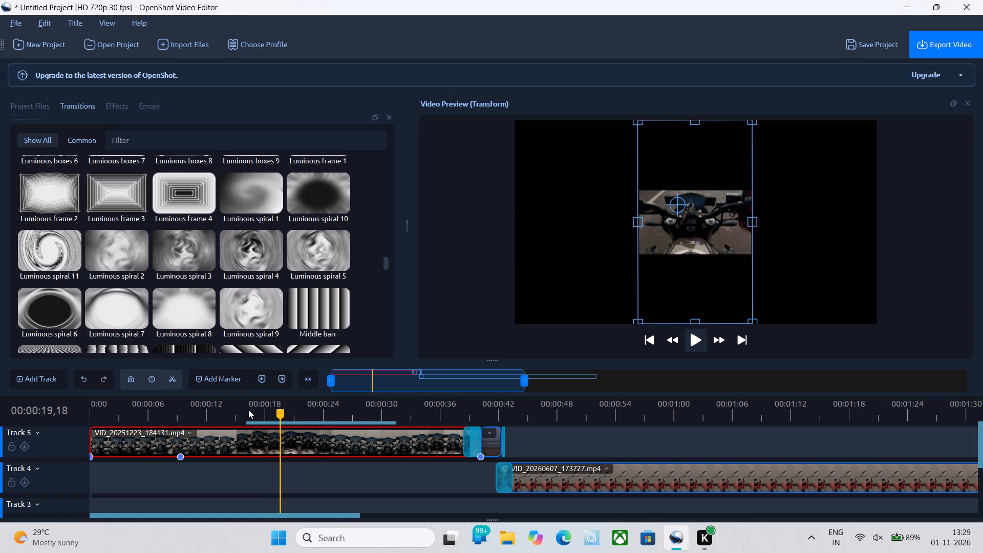
left_click(173, 380)
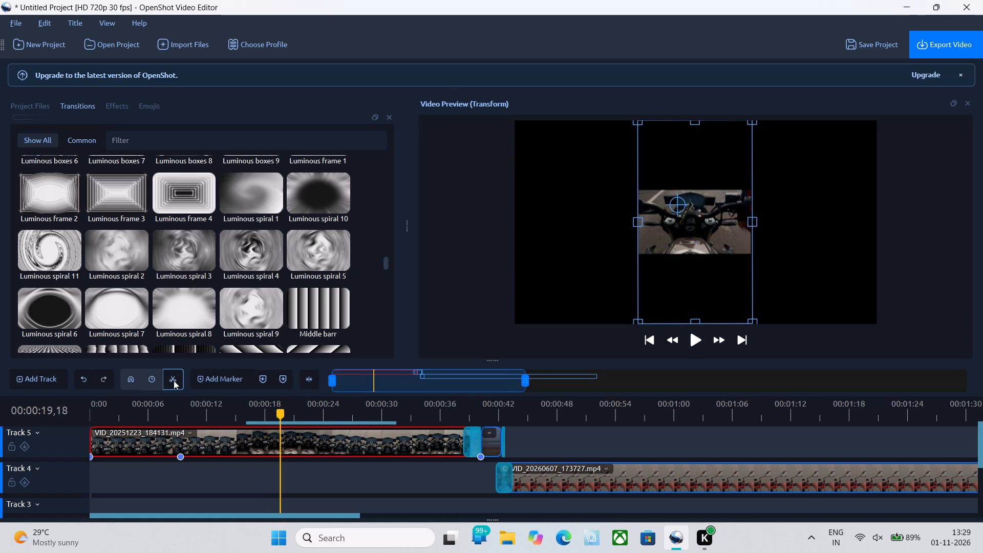
left_click(166, 373)
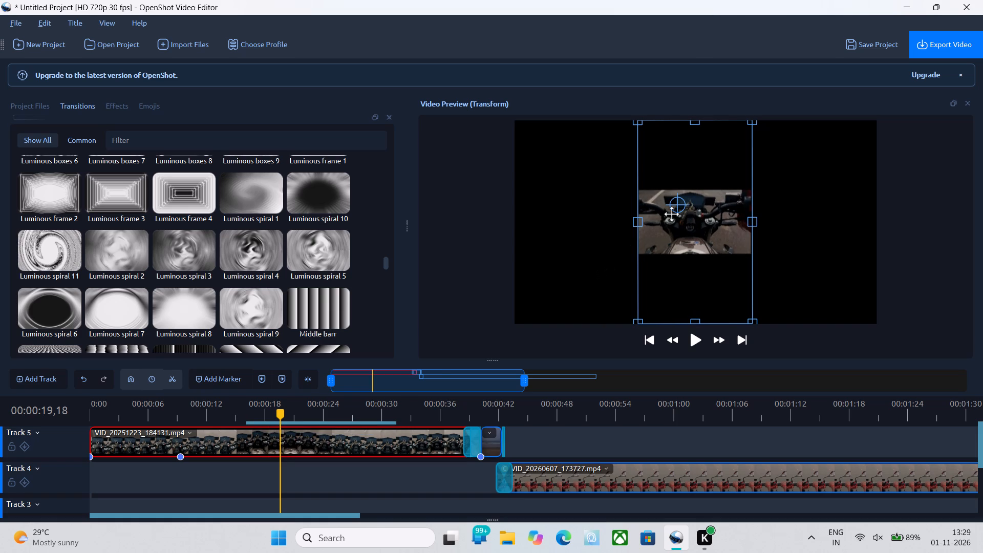
At about 19 seconds, shift the first Track 5 clip's origin point toward the instrument console and move its frame down and left.
left_click_drag(674, 209, 688, 206)
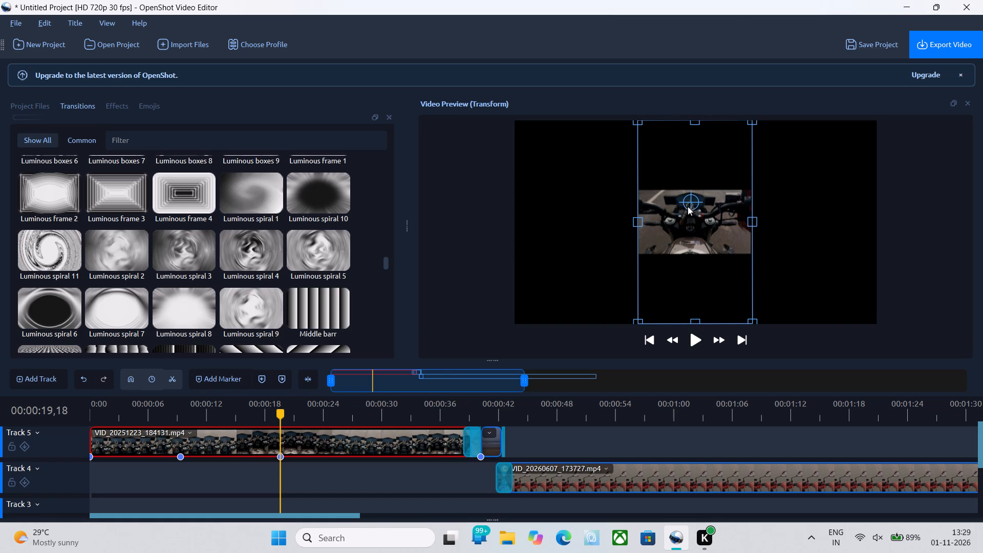
left_click(688, 206)
scroll(697, 227, "up", 1, "ctrl")
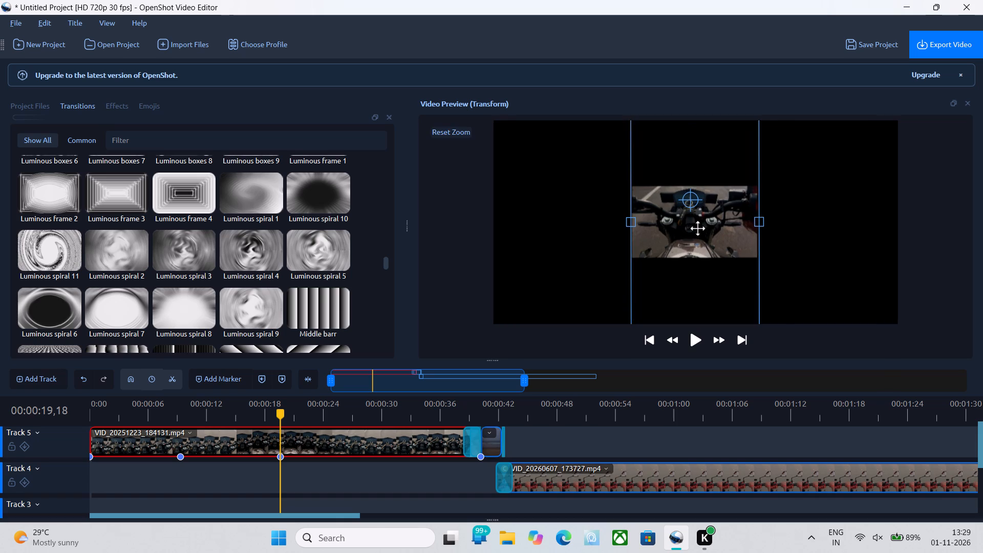
scroll(697, 227, "up", 7, "ctrl")
scroll(690, 190, "up", 1)
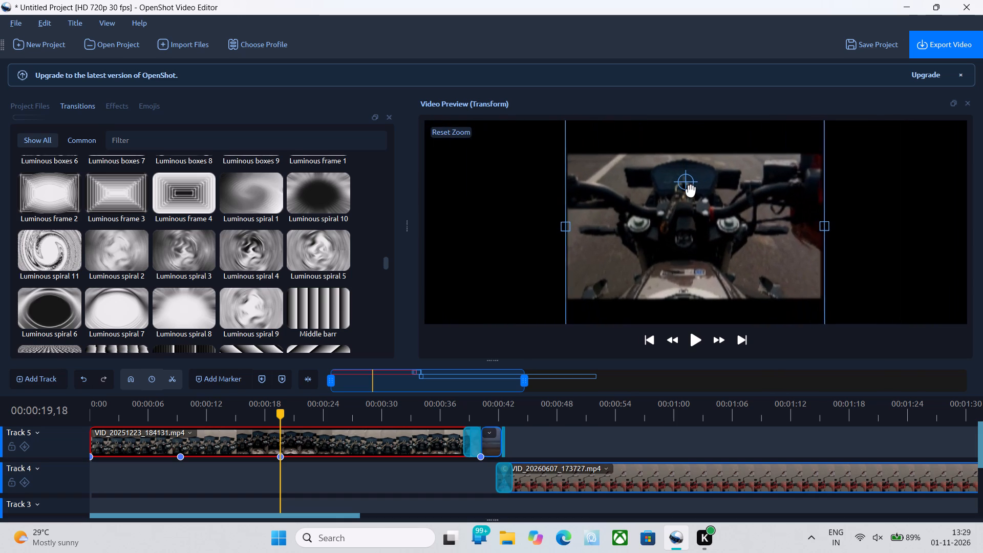
scroll(690, 190, "up", 2)
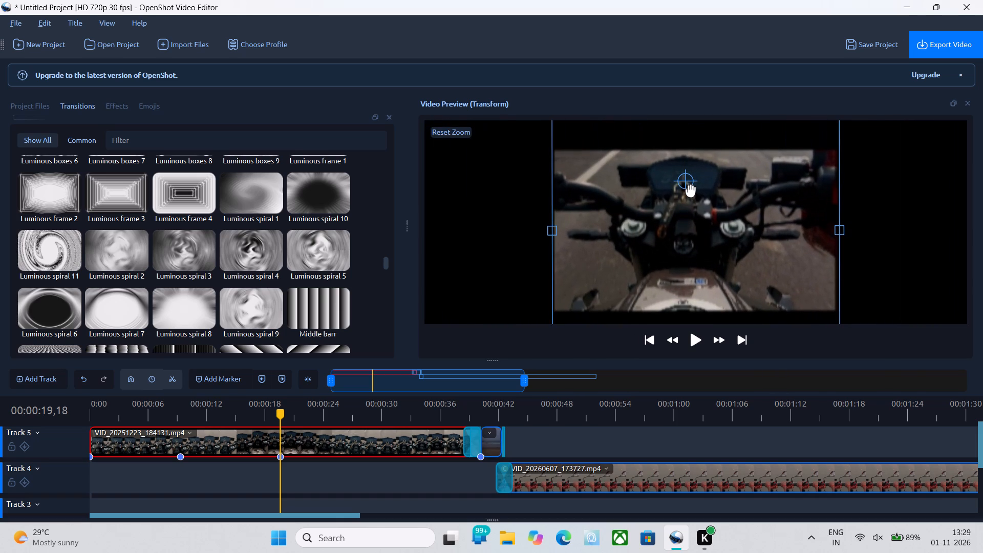
left_click_drag(685, 195, 687, 206)
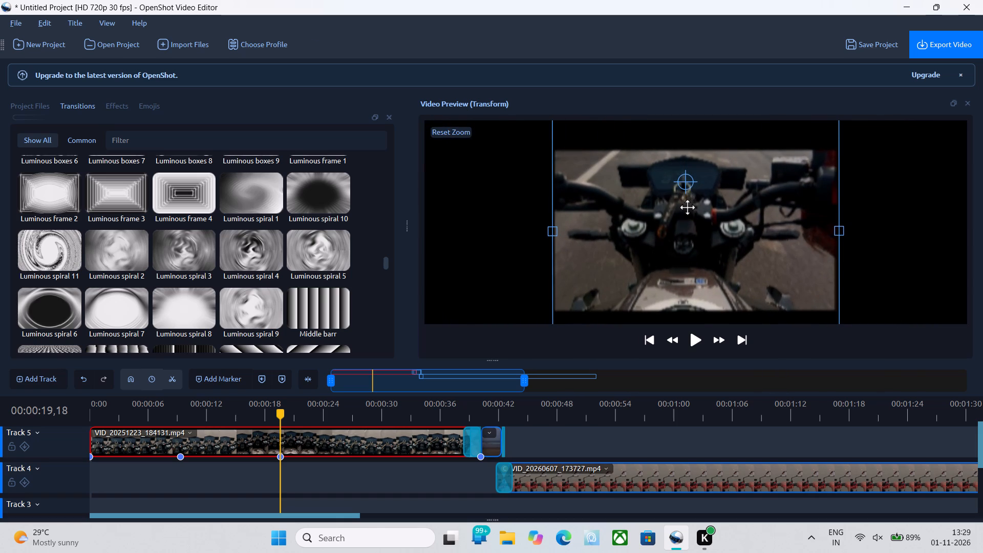
left_click_drag(687, 206, 631, 245)
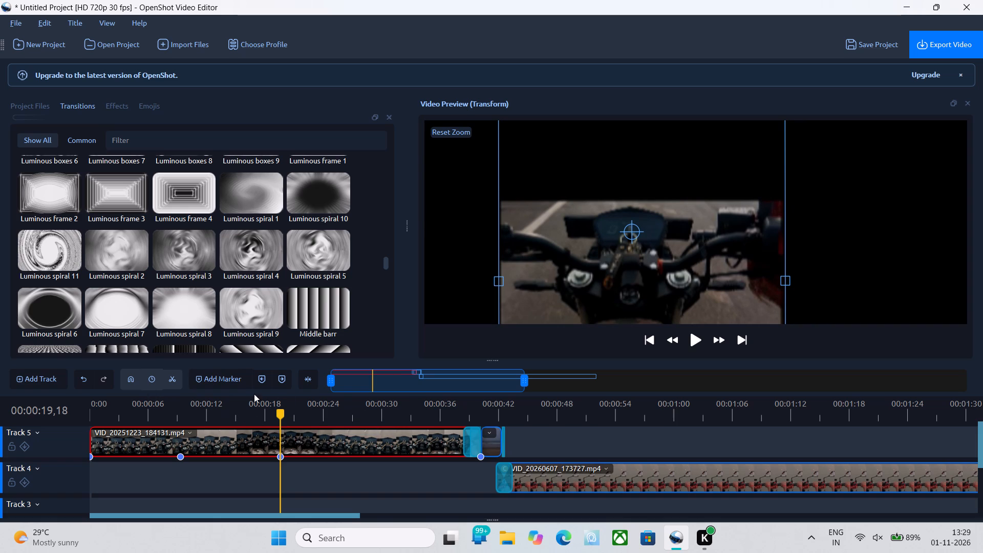
Play on from about 19 seconds and, at about 23 seconds, move the first Track 5 clip's origin point to the right.
left_click(700, 336)
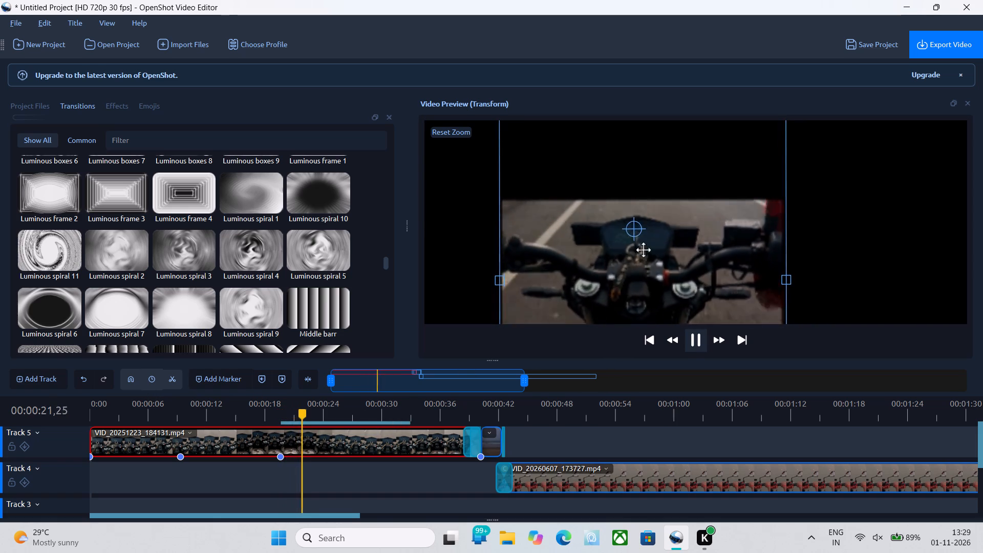
left_click_drag(630, 226, 661, 238)
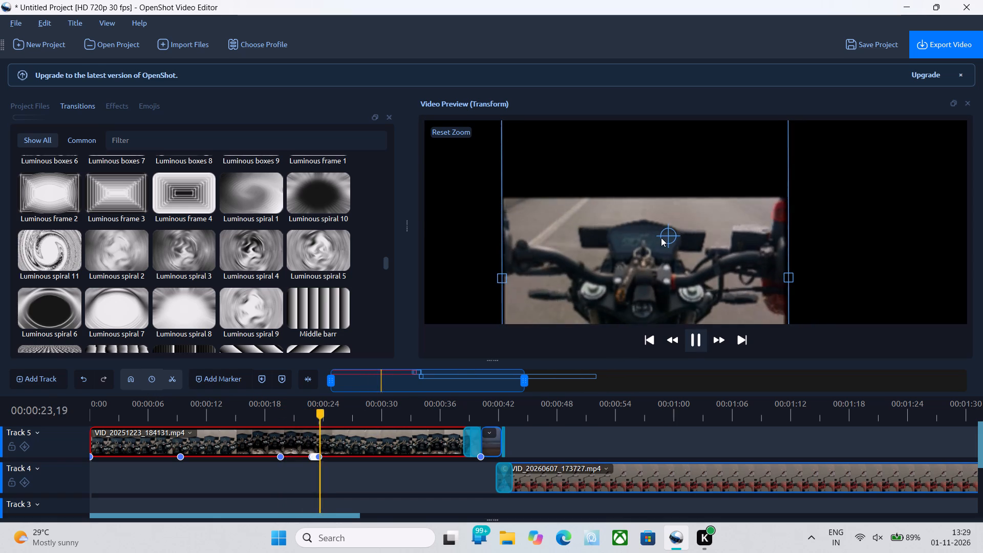
Stop playback at 00:00:29,09, split the first Track 5 clip there and turn the Razor tool off.
left_click(693, 337)
left_click(693, 337)
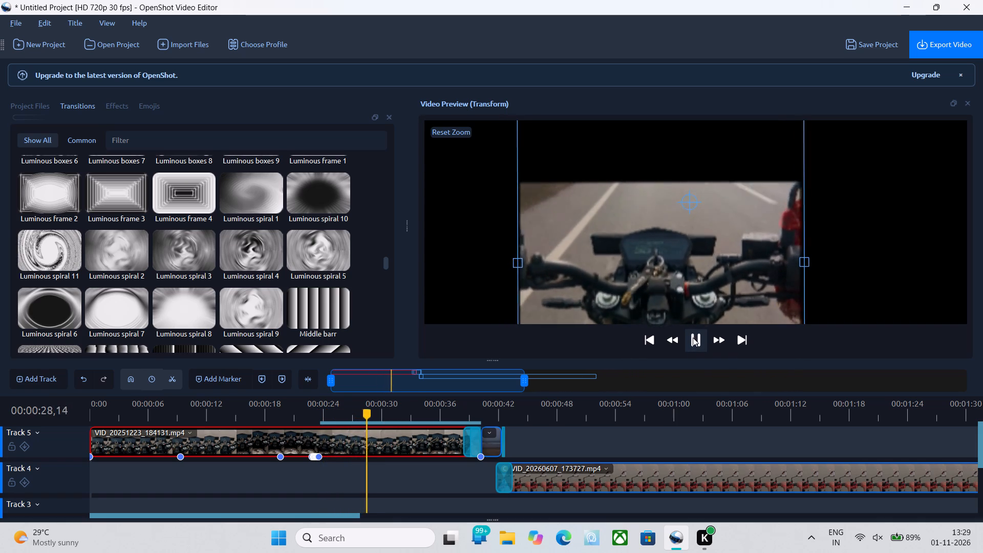
left_click(693, 337)
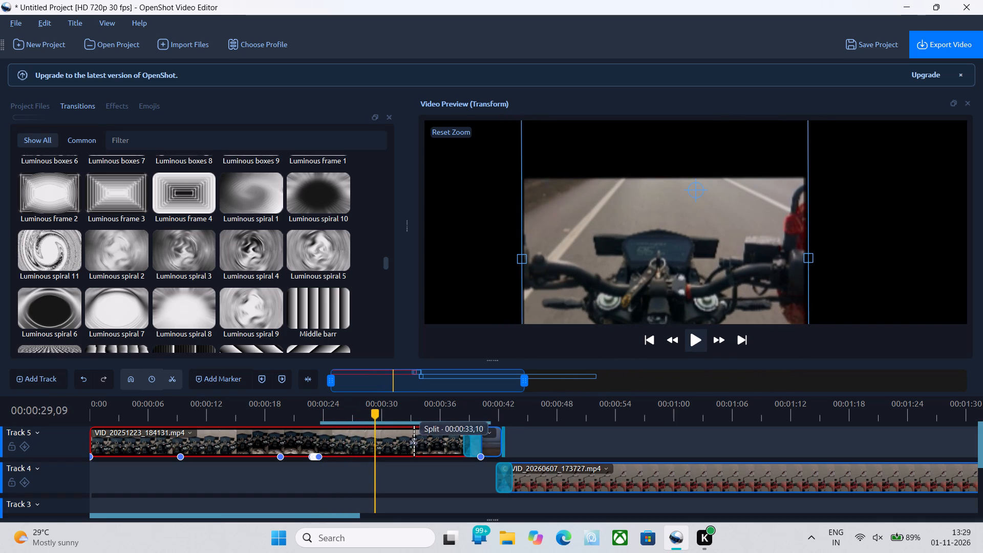
left_click(376, 449)
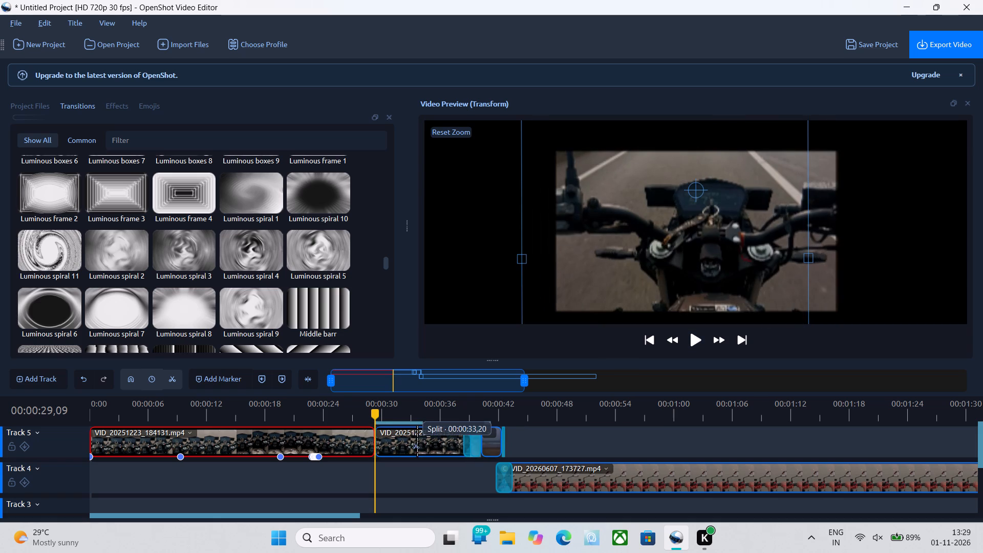
left_click(177, 376)
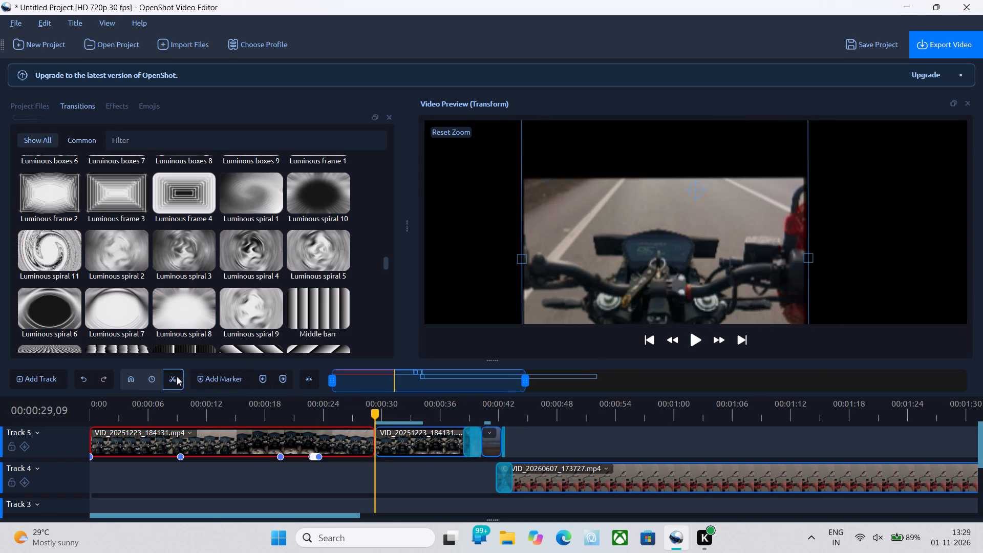
Move the split-off second part of the Track 5 clip to about 2:05, where the Track 4 clip ends.
left_click_drag(438, 445, 758, 454)
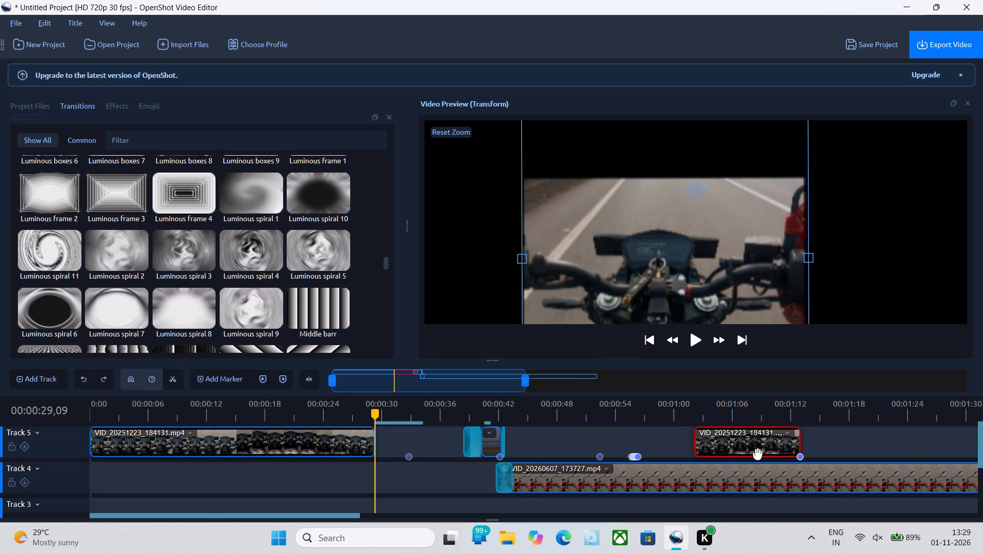
left_click_drag(758, 454, 783, 449)
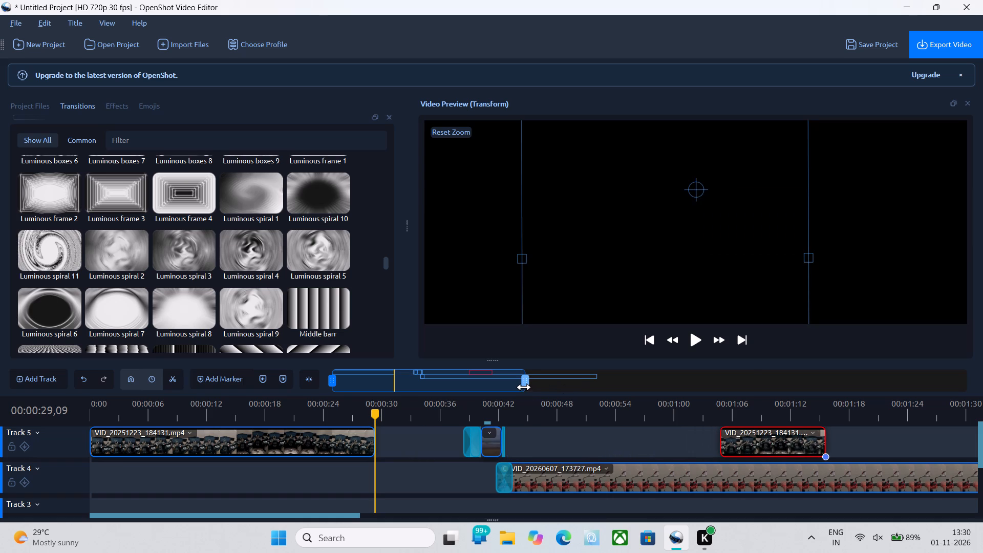
left_click_drag(524, 385, 647, 379)
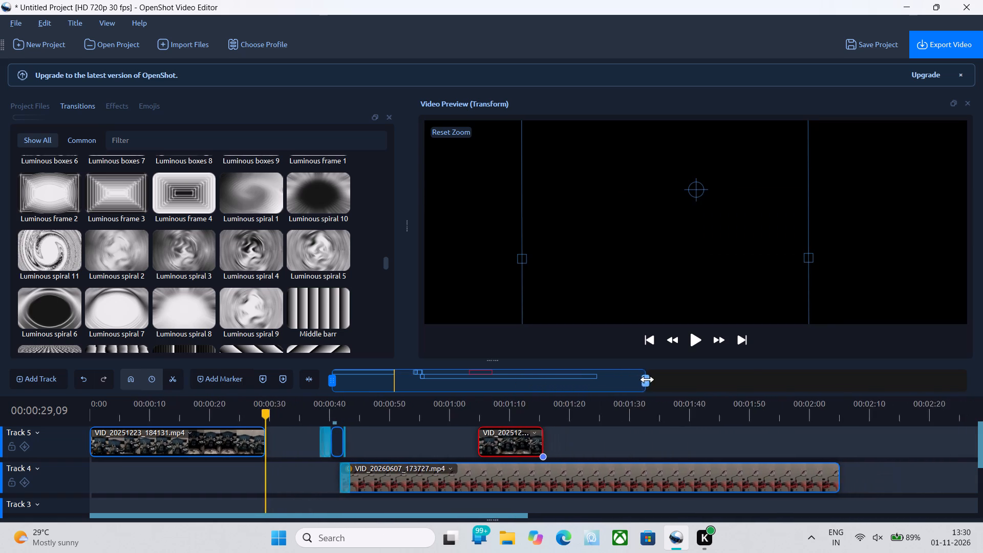
left_click_drag(647, 379, 682, 382)
left_click_drag(450, 442, 768, 455)
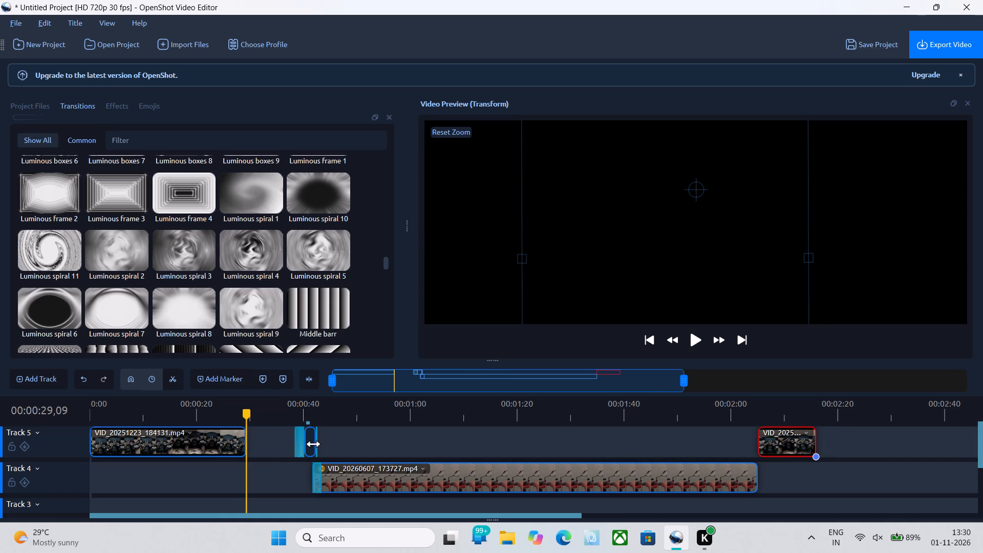
Move the short clip between the Track 5 transitions back to about 29 seconds, against the end of the first clip.
left_click_drag(303, 444, 298, 445)
left_click(298, 445)
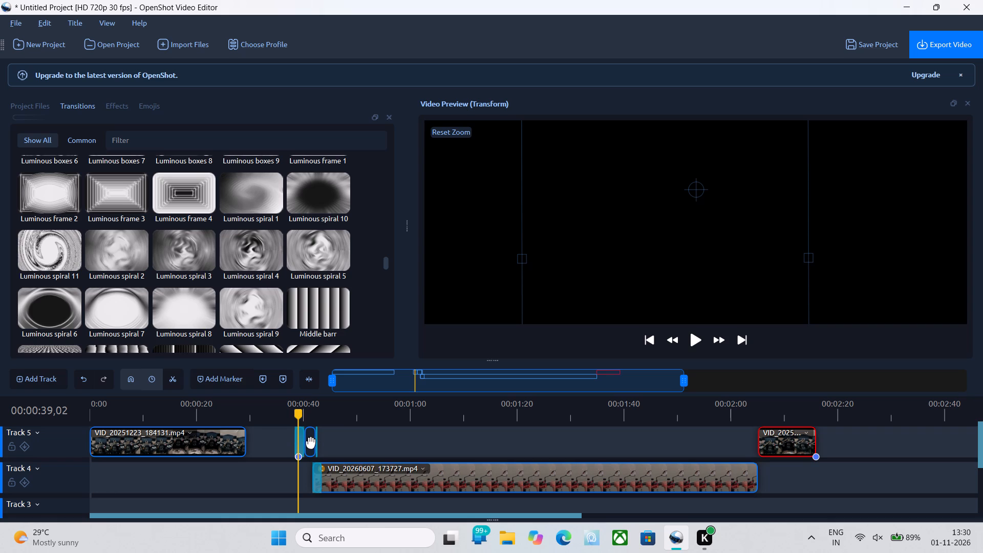
left_click_drag(311, 443, 258, 446)
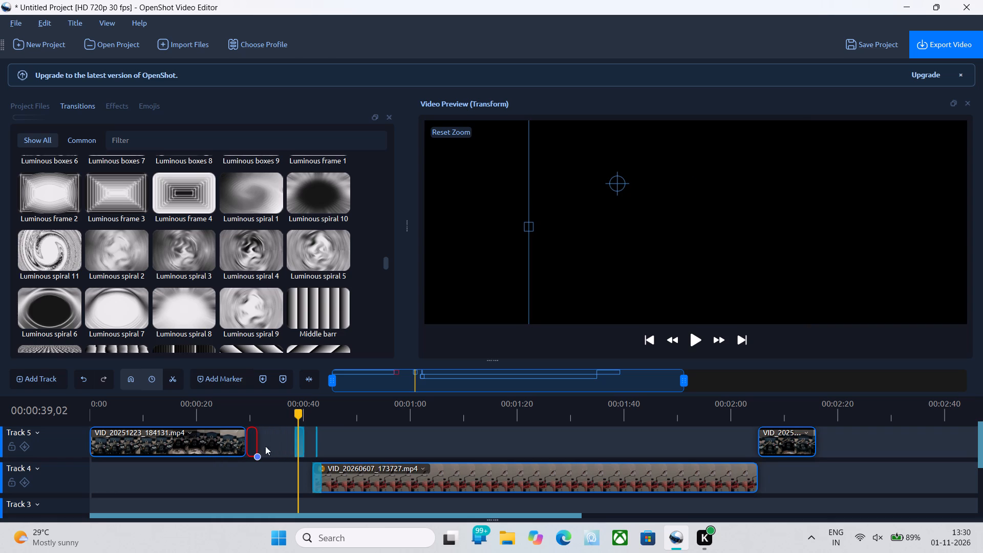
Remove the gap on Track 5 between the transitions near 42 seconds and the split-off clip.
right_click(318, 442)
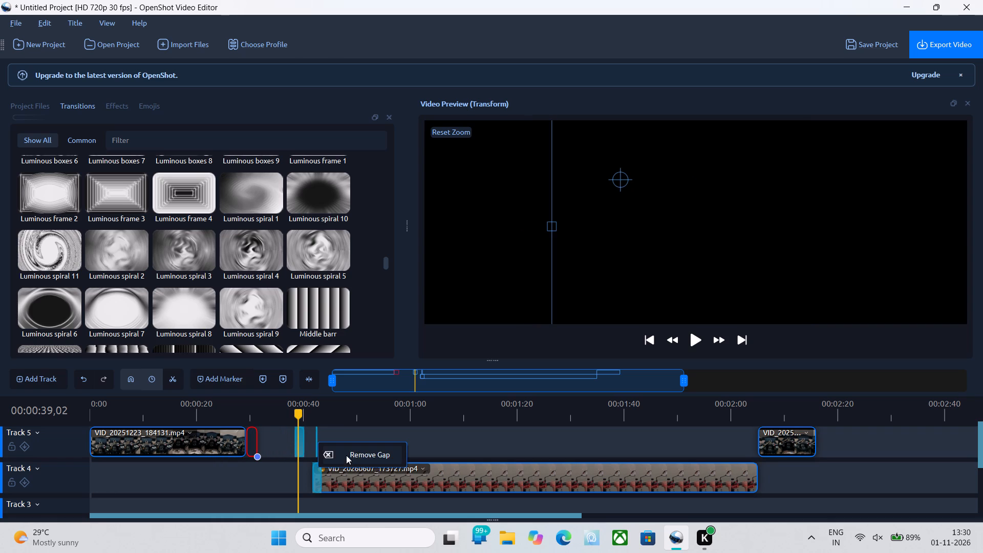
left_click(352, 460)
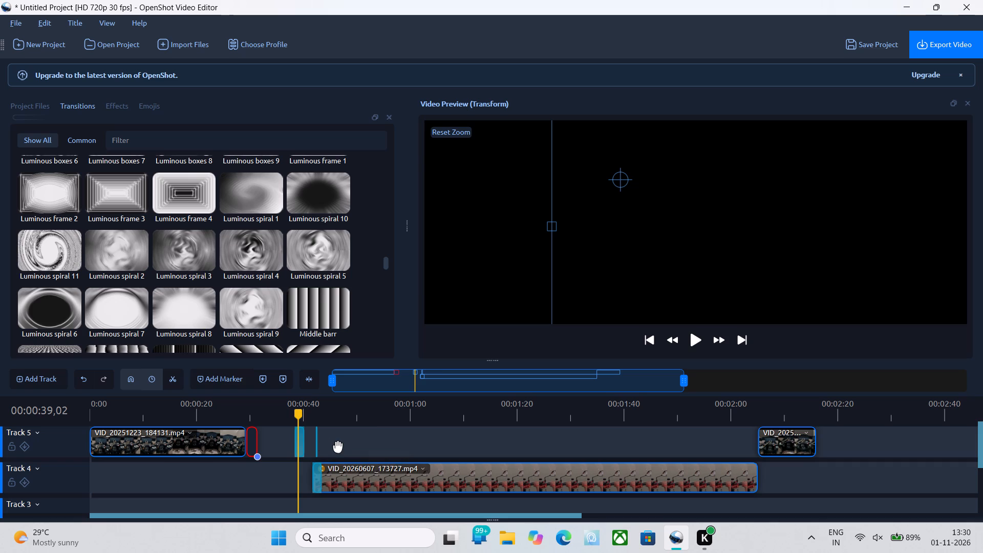
Move the split-off Track 5 clip to about 2:05, where the Track 4 clip ends.
left_click_drag(340, 448, 633, 444)
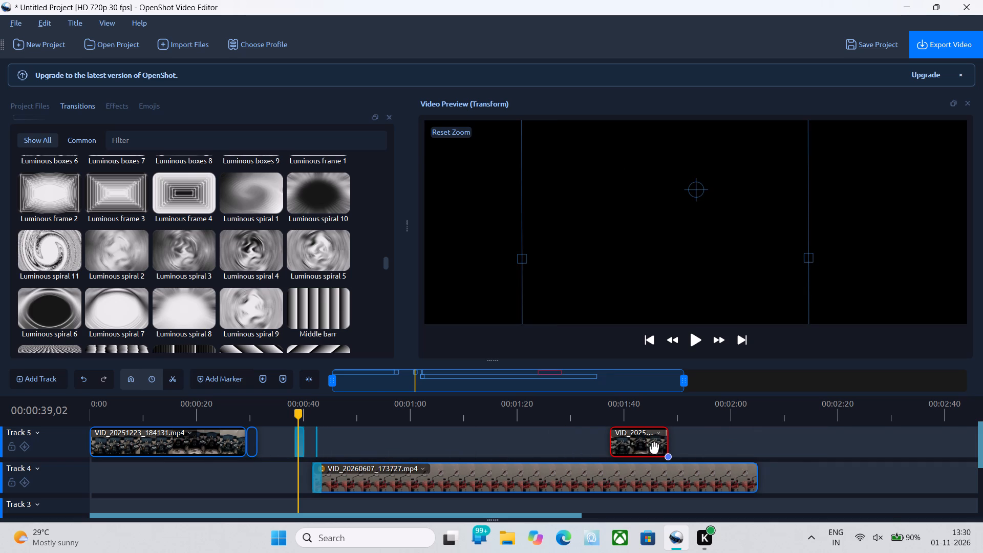
left_click_drag(651, 447, 799, 454)
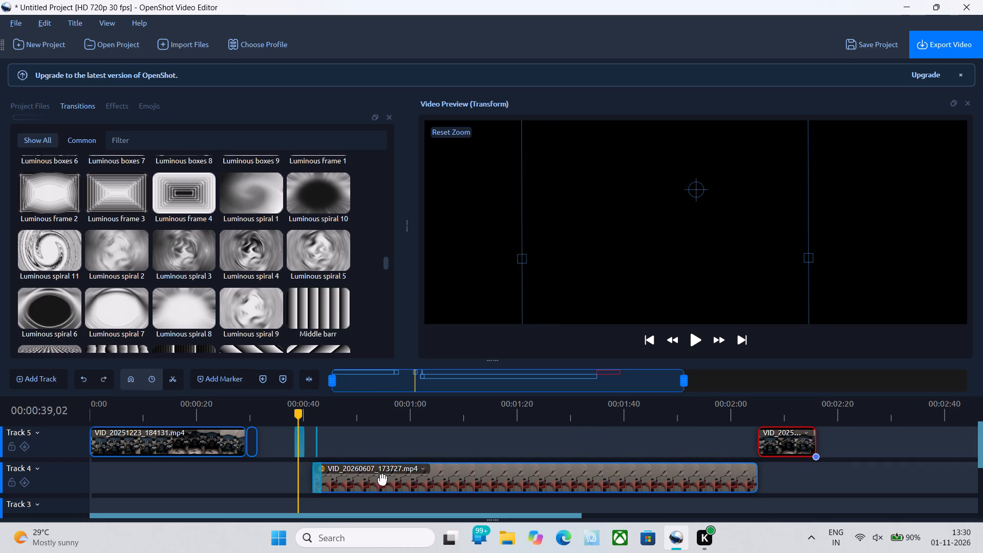
Move the Fade transition at about 39 seconds on Track 5 onto the end of the first clip, at about 27 seconds.
left_click_drag(301, 441, 284, 441)
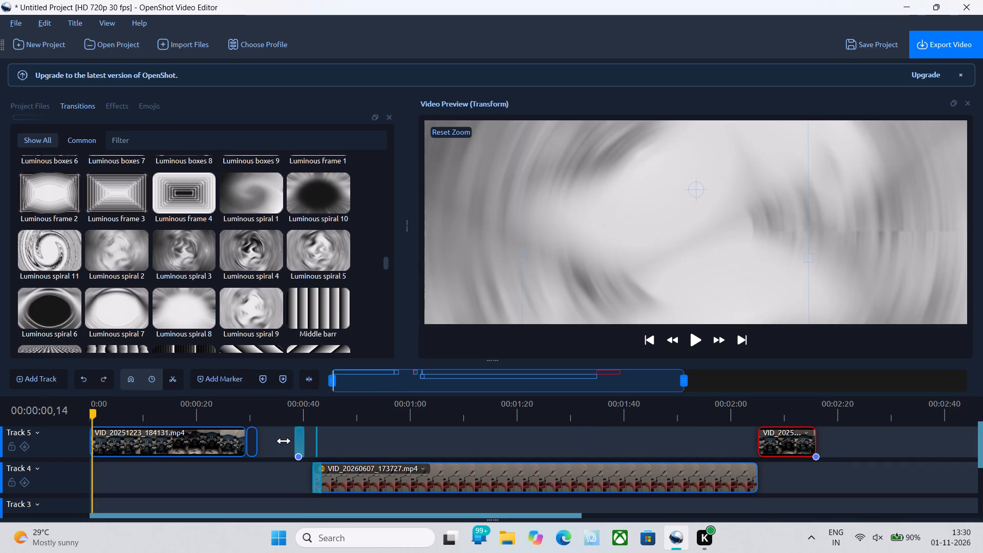
left_click_drag(284, 441, 291, 441)
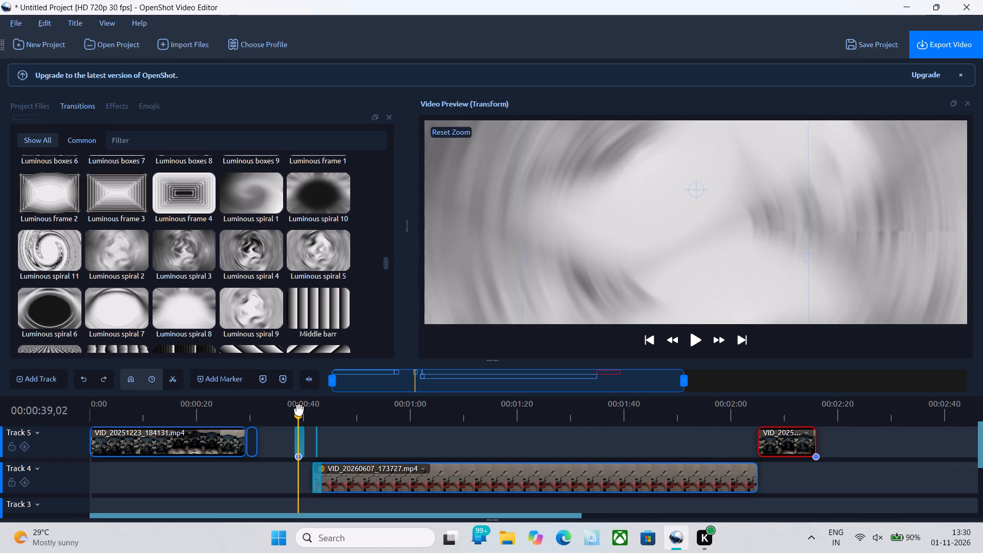
left_click_drag(297, 413, 197, 415)
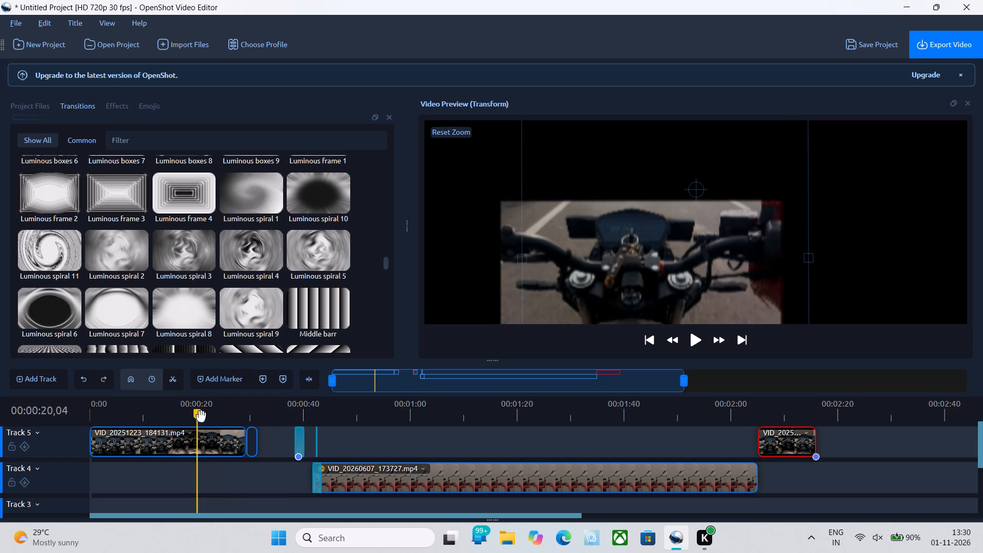
left_click_drag(300, 443, 242, 448)
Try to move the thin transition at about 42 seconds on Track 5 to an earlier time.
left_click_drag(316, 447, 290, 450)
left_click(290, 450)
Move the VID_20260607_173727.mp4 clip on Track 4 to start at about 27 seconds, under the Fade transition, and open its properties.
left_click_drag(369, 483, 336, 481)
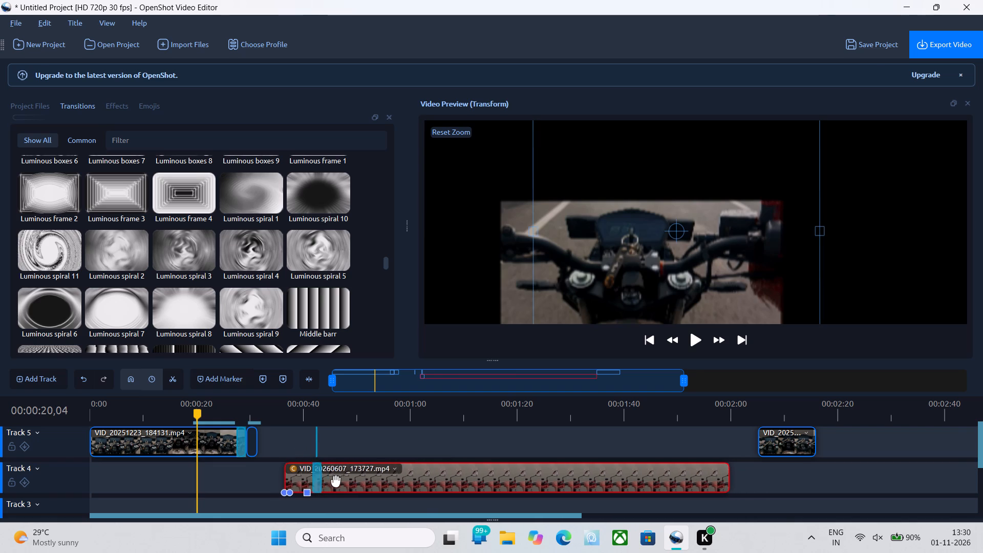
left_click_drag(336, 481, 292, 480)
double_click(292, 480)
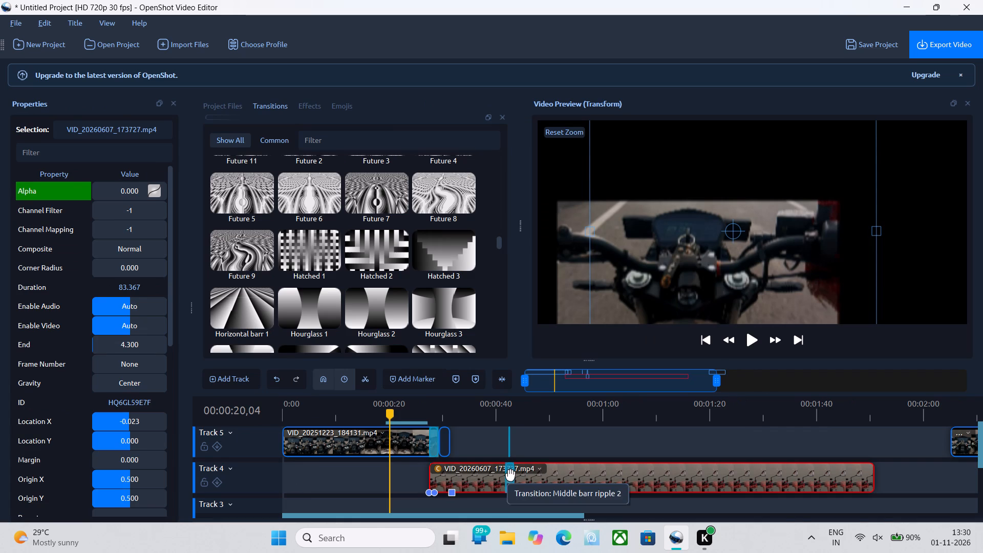
Move the Middle barr ripple 2 transition on Track 4 to 31.433 seconds, where the short Track 5 clip ends.
left_click_drag(510, 475, 455, 480)
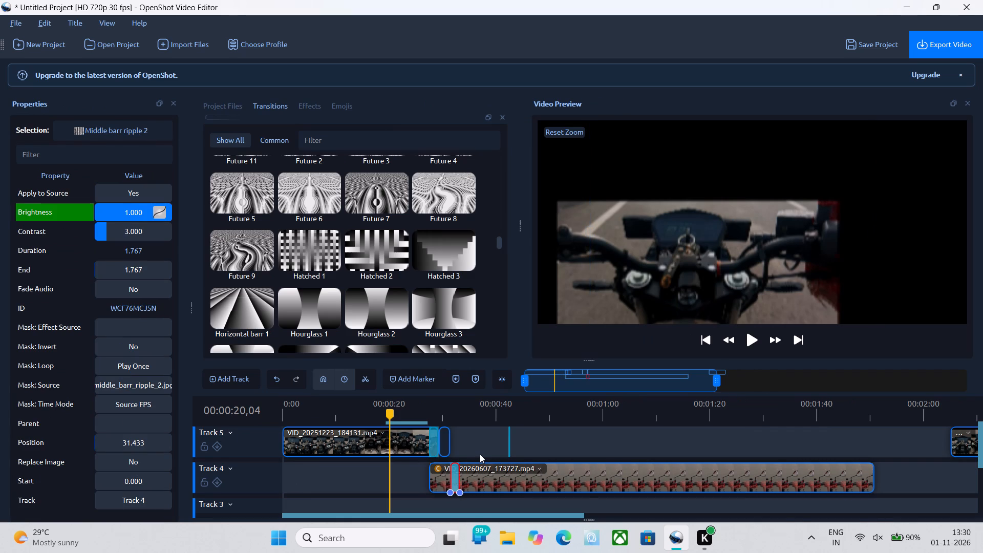
left_click(480, 454)
Play the timeline from the start to about 32 seconds to review the first clip and its transitions.
left_click_drag(389, 416, 360, 420)
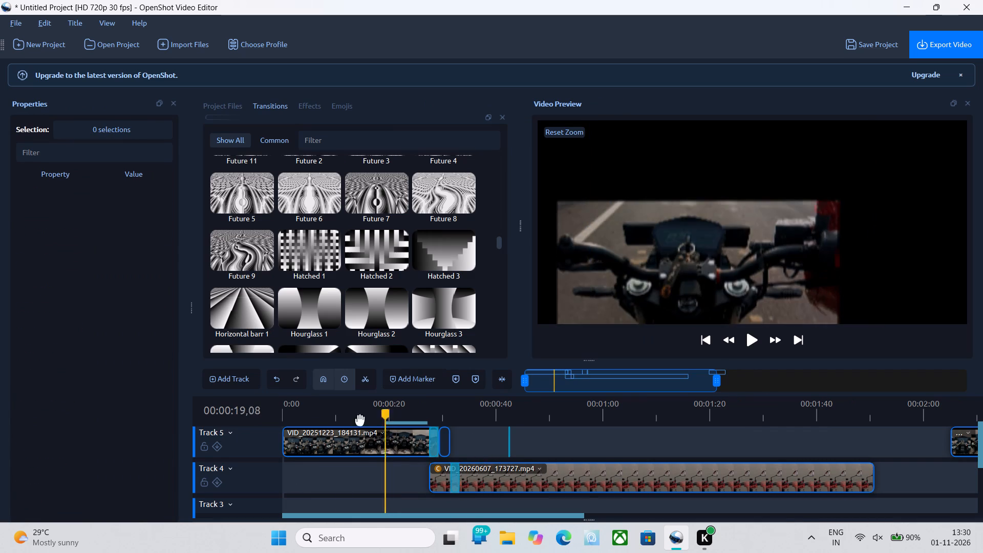
left_click_drag(360, 420, 275, 421)
left_click(749, 336)
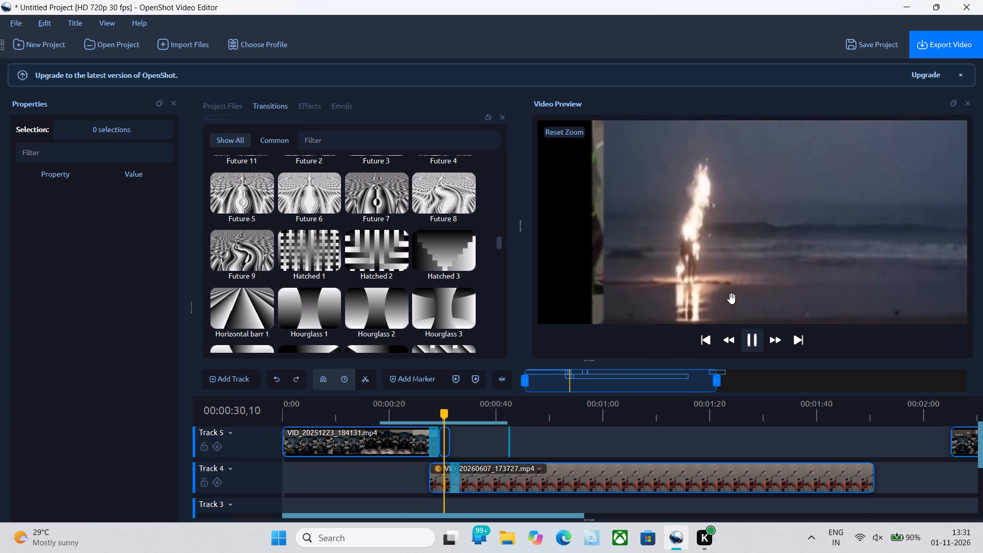
left_click(754, 346)
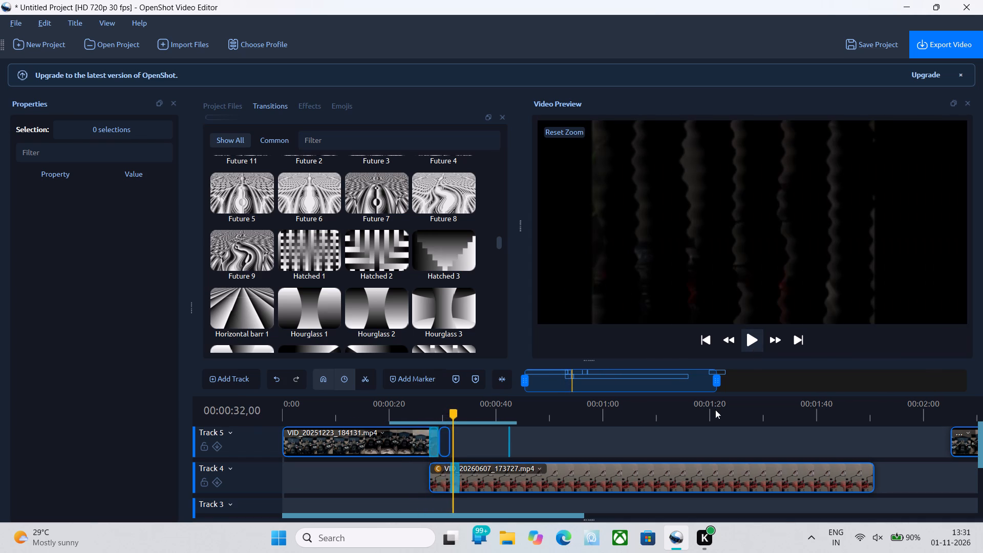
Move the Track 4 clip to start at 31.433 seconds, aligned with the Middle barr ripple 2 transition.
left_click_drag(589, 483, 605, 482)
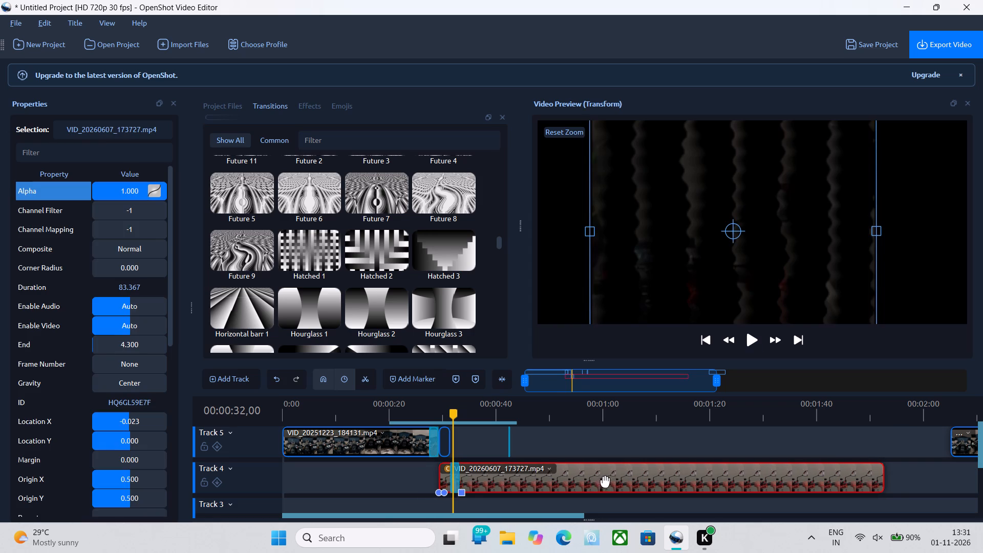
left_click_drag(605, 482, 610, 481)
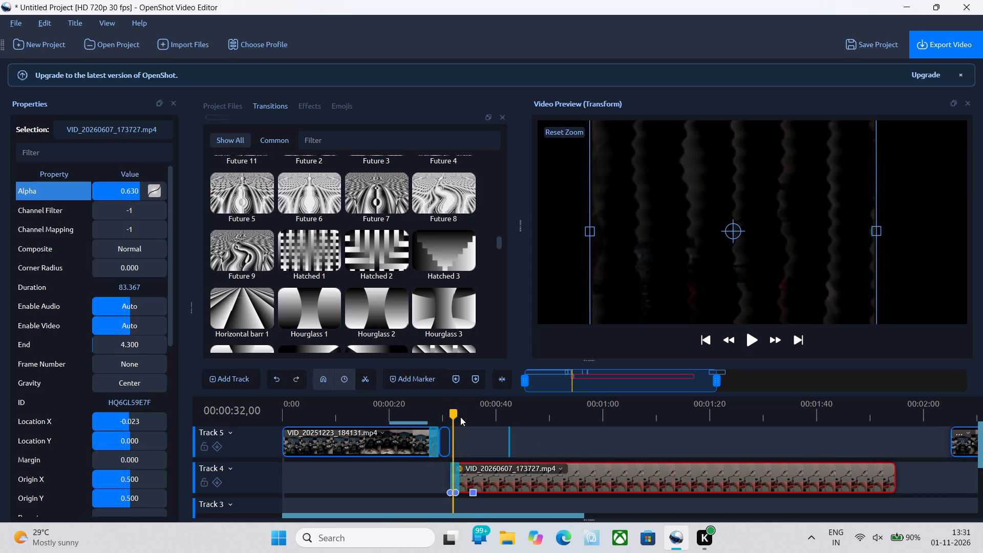
Play the timeline from about 27 to 37 seconds to check the change from Track 5 to Track 4.
left_click_drag(455, 414, 427, 414)
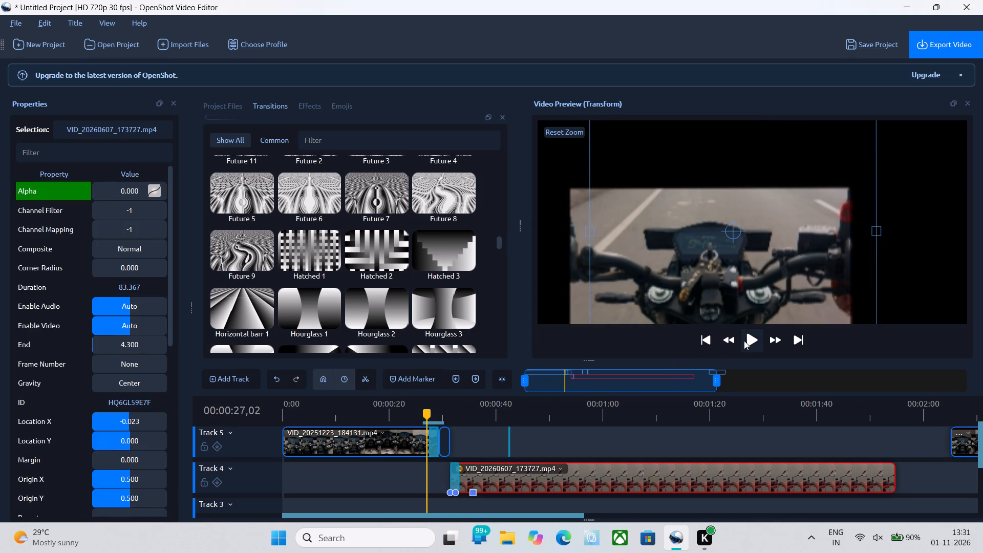
left_click(747, 339)
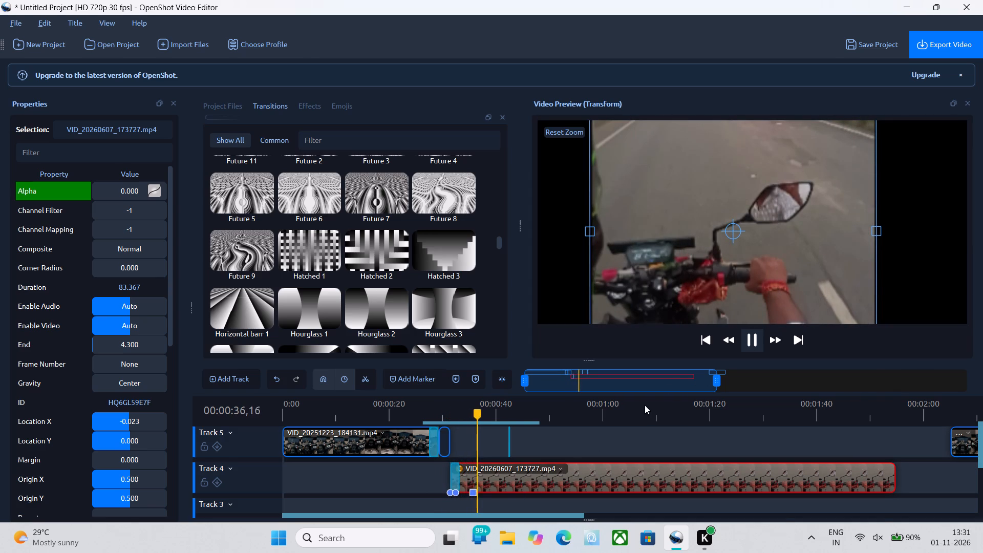
left_click(749, 344)
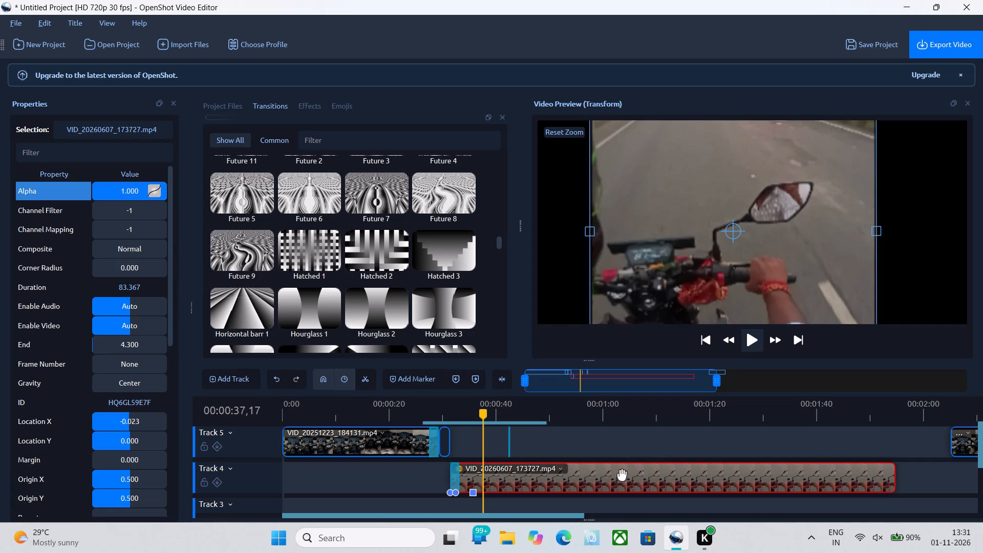
Look through the full list of the Track 4 clip's properties and close it.
left_click_drag(622, 475, 617, 493)
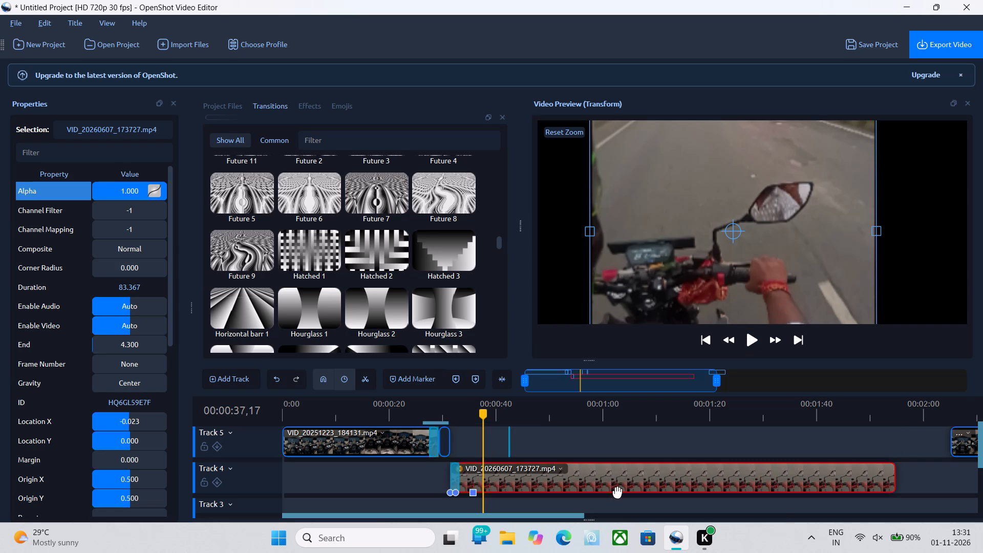
right_click(609, 483)
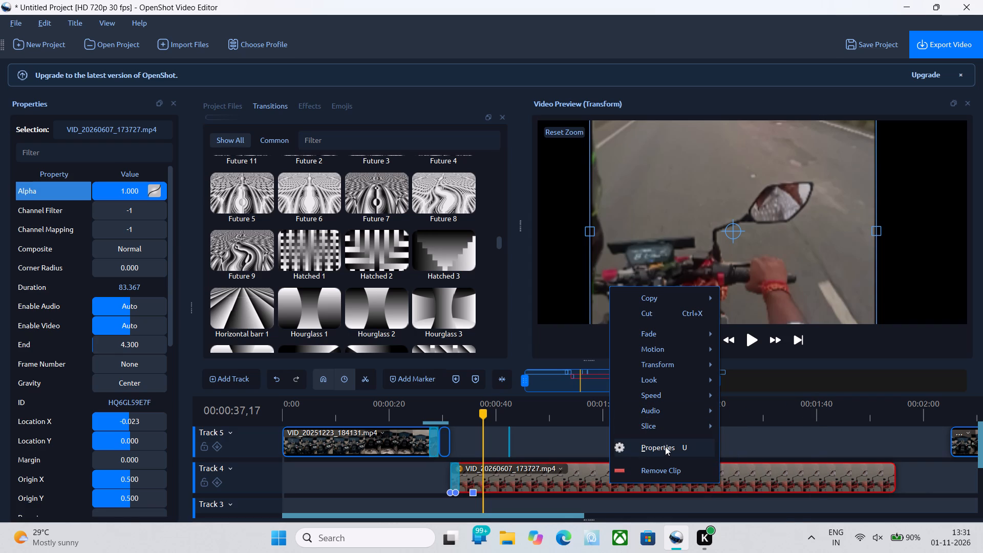
scroll(128, 431, "down", 1)
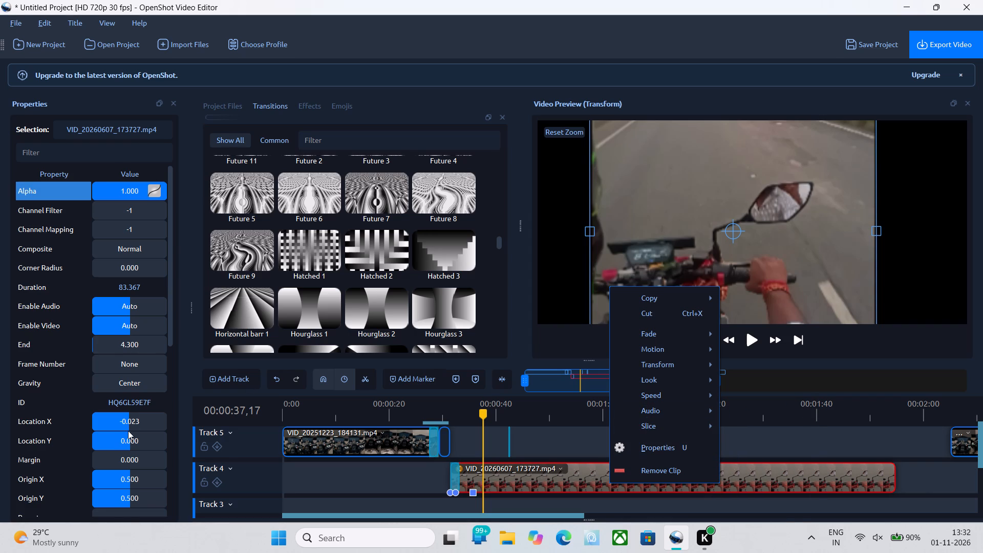
scroll(128, 431, "down", 1)
scroll(59, 371, "down", 4)
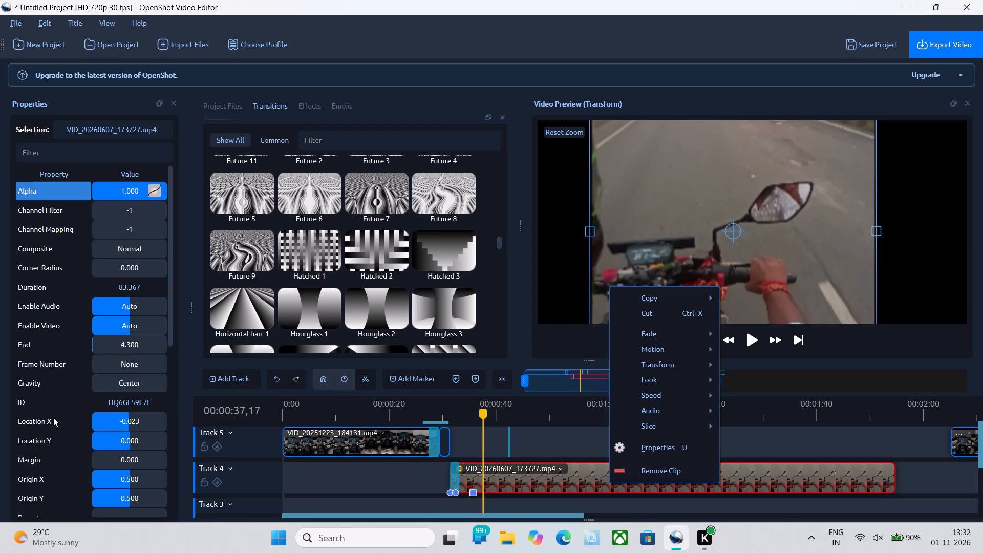
scroll(53, 417, "down", 3)
right_click(53, 417)
left_click(168, 329)
left_click_drag(168, 329, 163, 518)
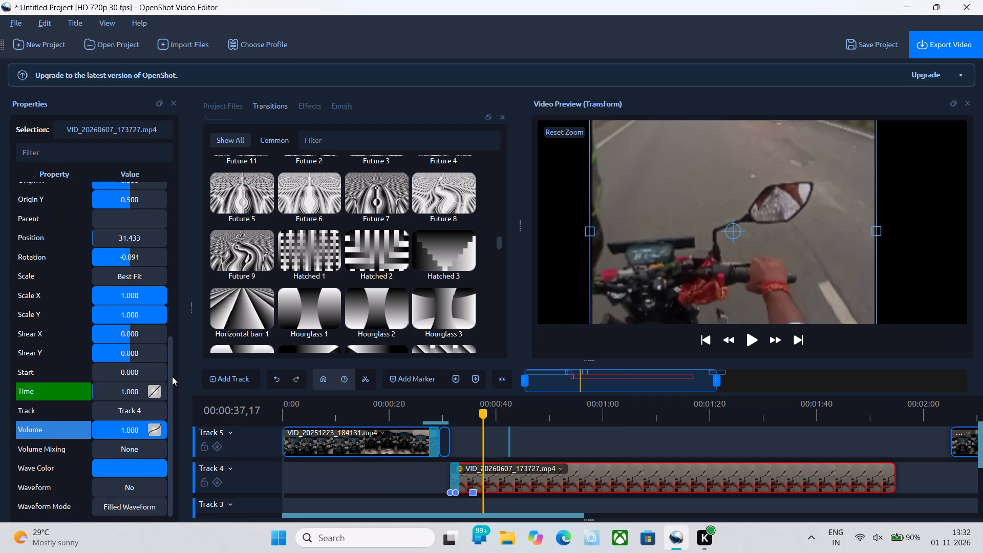
left_click_drag(172, 376, 185, 156)
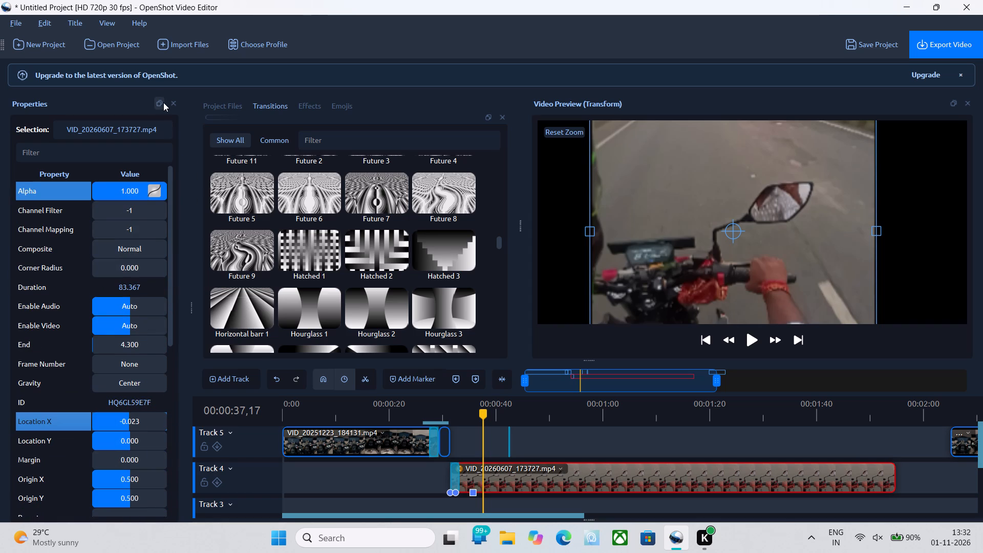
left_click(160, 102)
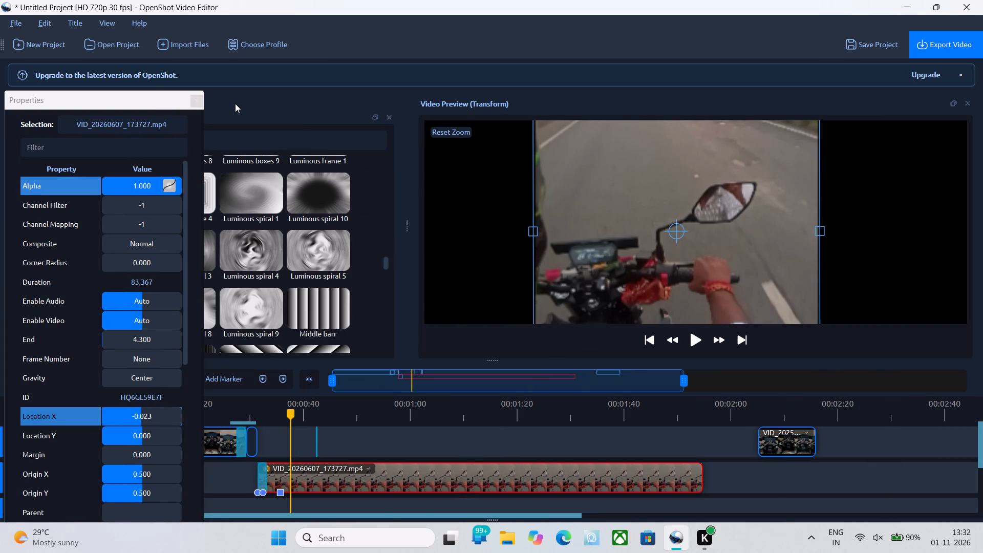
left_click_drag(235, 103, 194, 101)
left_click(194, 101)
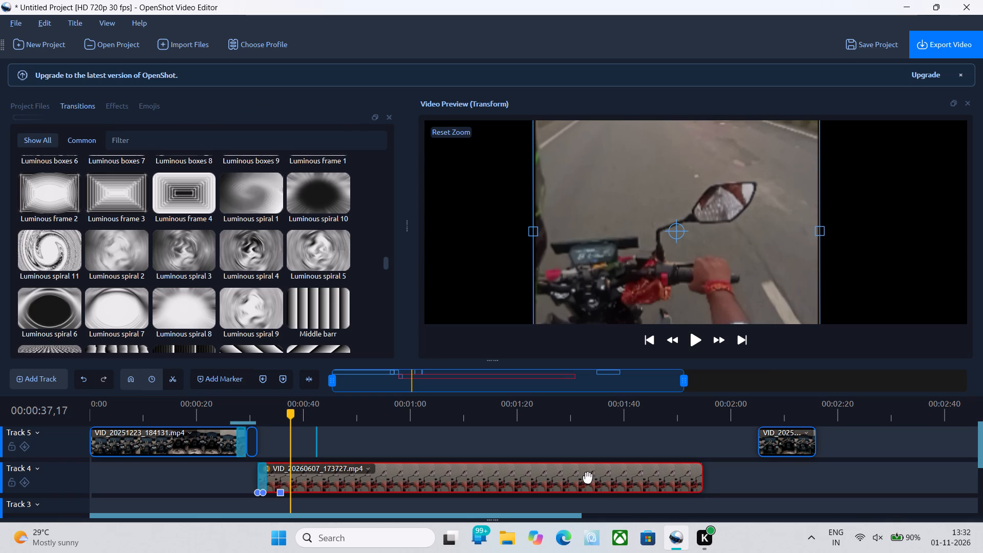
Remove the VID_20260607_173727.mp4 clip from Track 4.
right_click(558, 481)
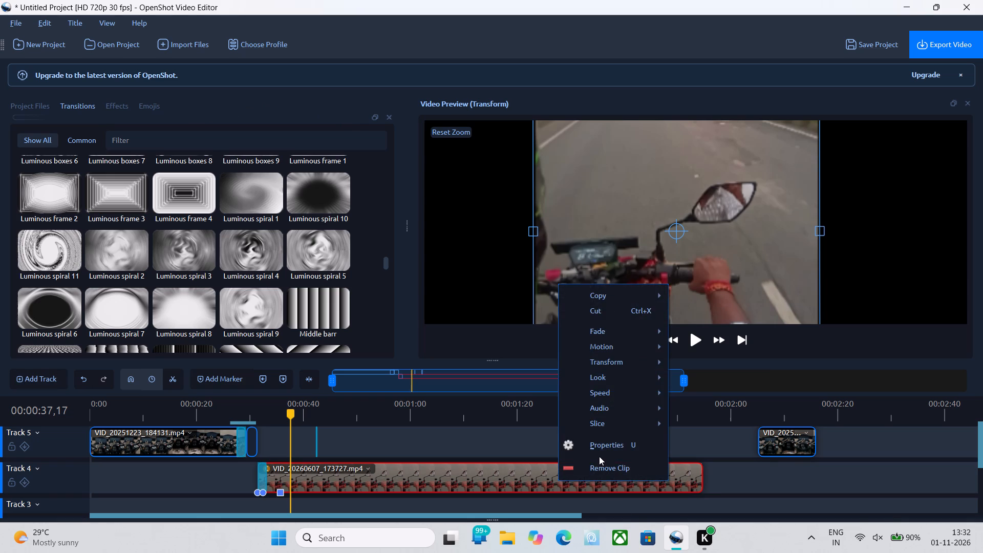
left_click(598, 462)
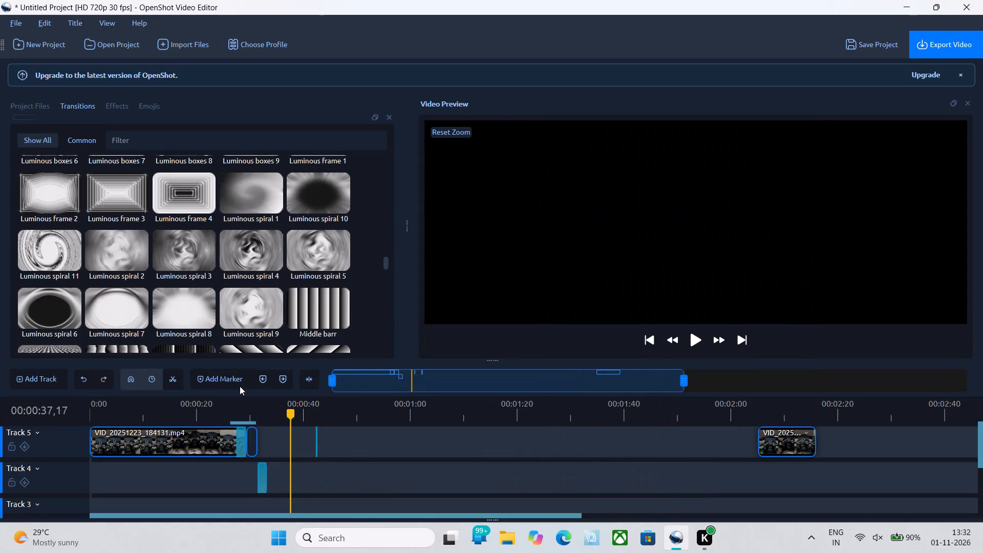
Add VID_20260607_173727.mp4 from the project files to Track 4 at about 33 seconds, against the end of the Middle barr ripple 2 transition.
left_click_drag(240, 386, 27, 98)
left_click(27, 98)
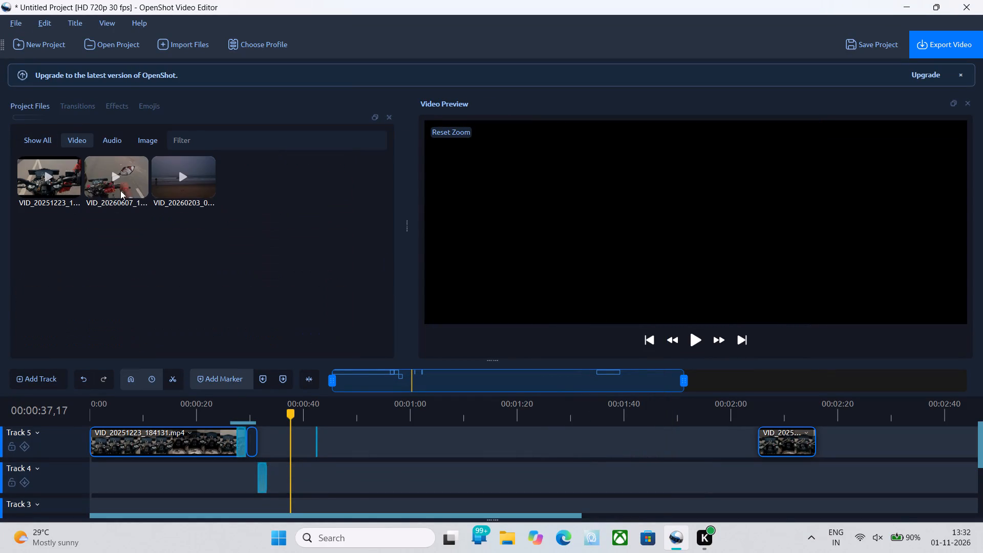
left_click_drag(116, 191, 368, 438)
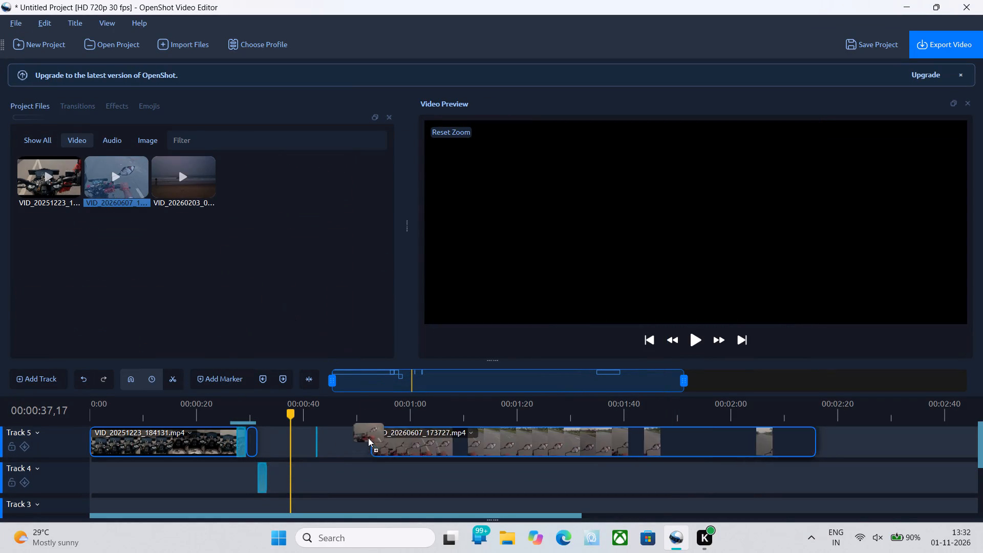
left_click_drag(368, 438, 266, 508)
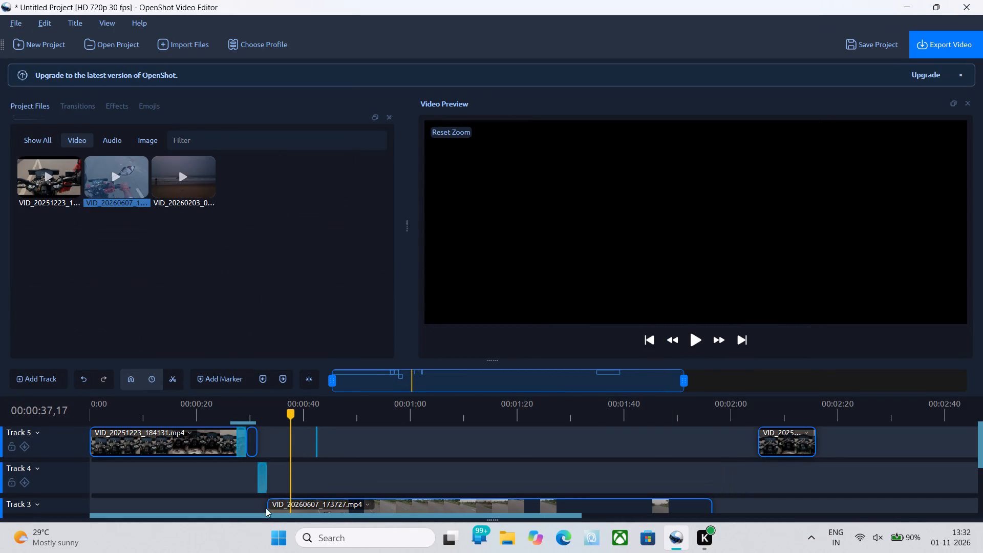
left_click_drag(266, 508, 273, 467)
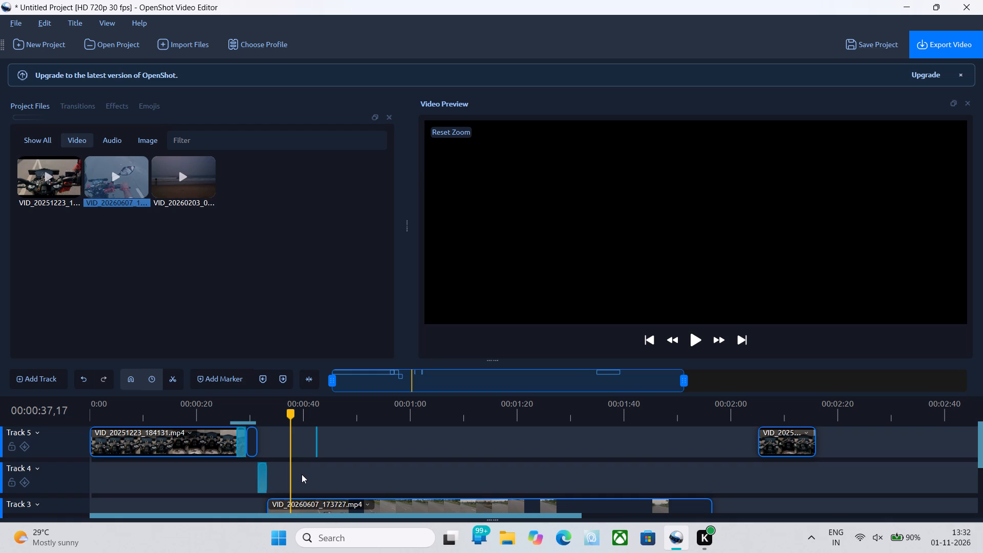
scroll(302, 474, "down", 1)
left_click_drag(326, 458, 304, 458)
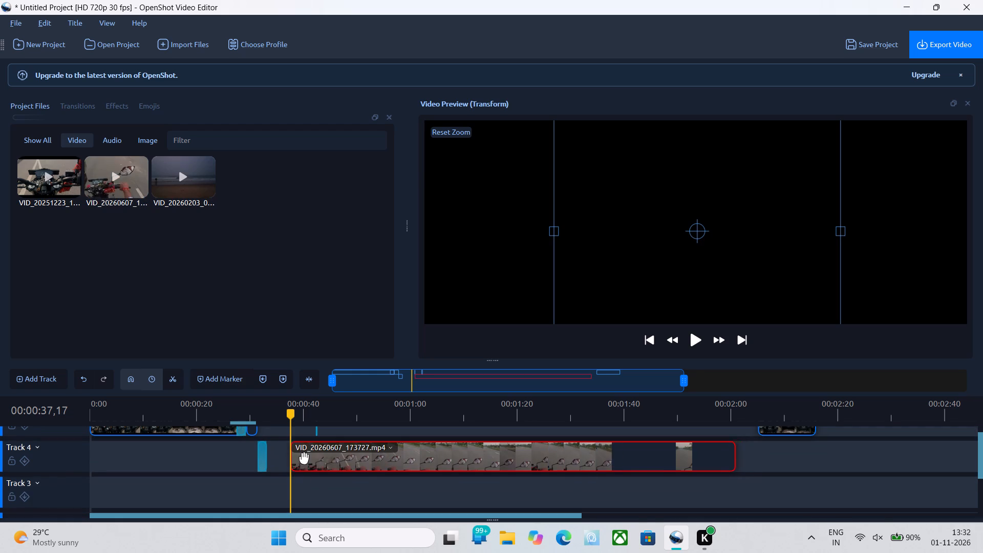
left_click_drag(304, 458, 297, 458)
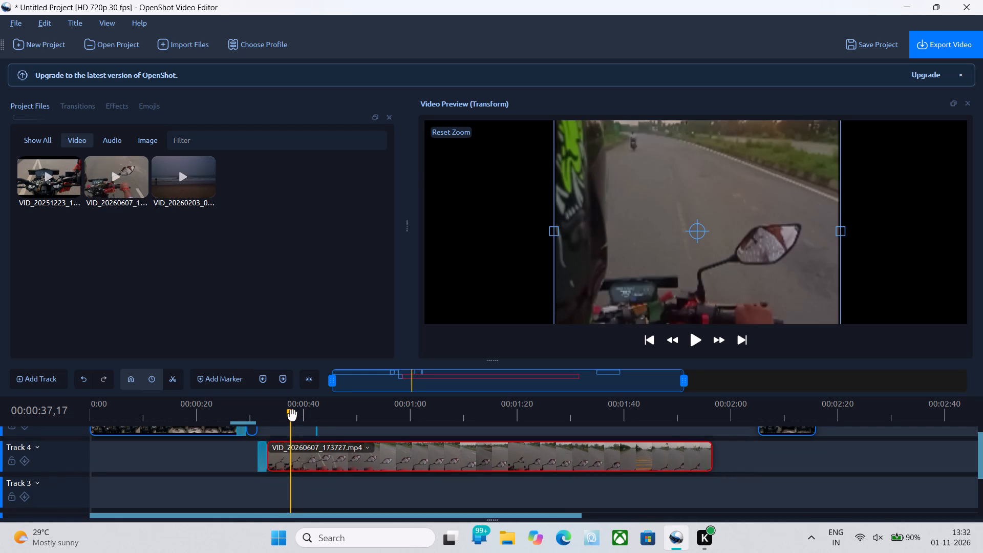
Play the timeline from about 27 to 43 seconds to check the change from Track 5 to the new Track 4 clip.
left_click_drag(292, 415, 233, 410)
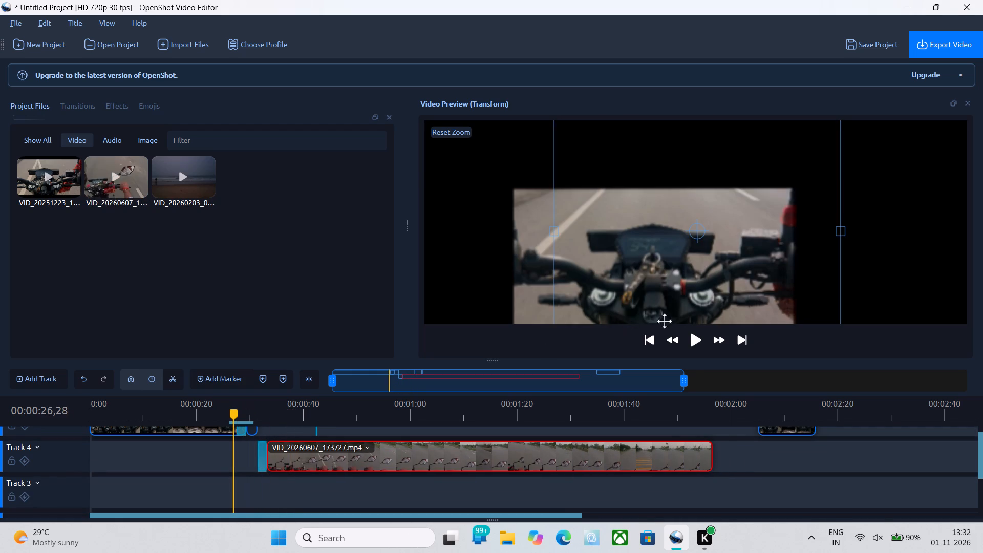
left_click(691, 339)
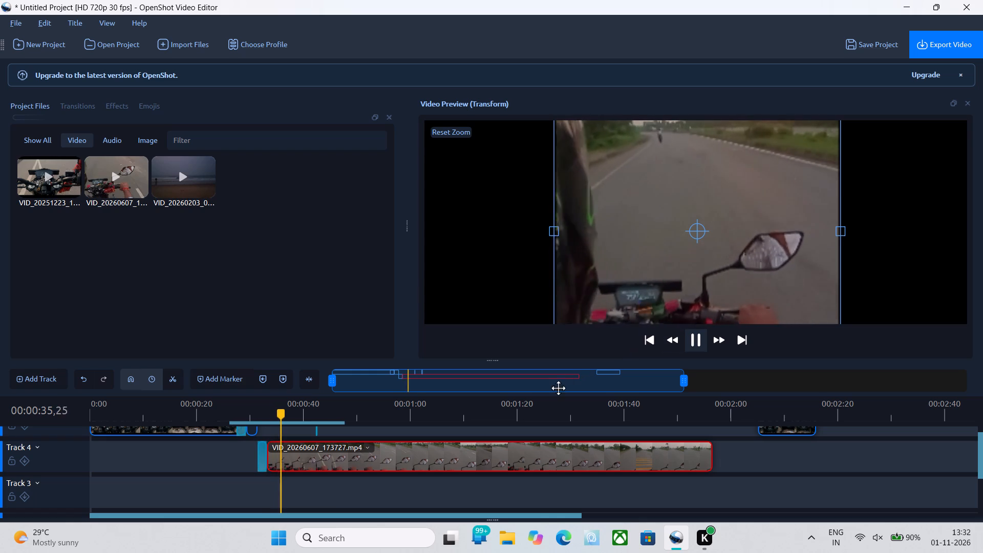
scroll(749, 441, "up", 1)
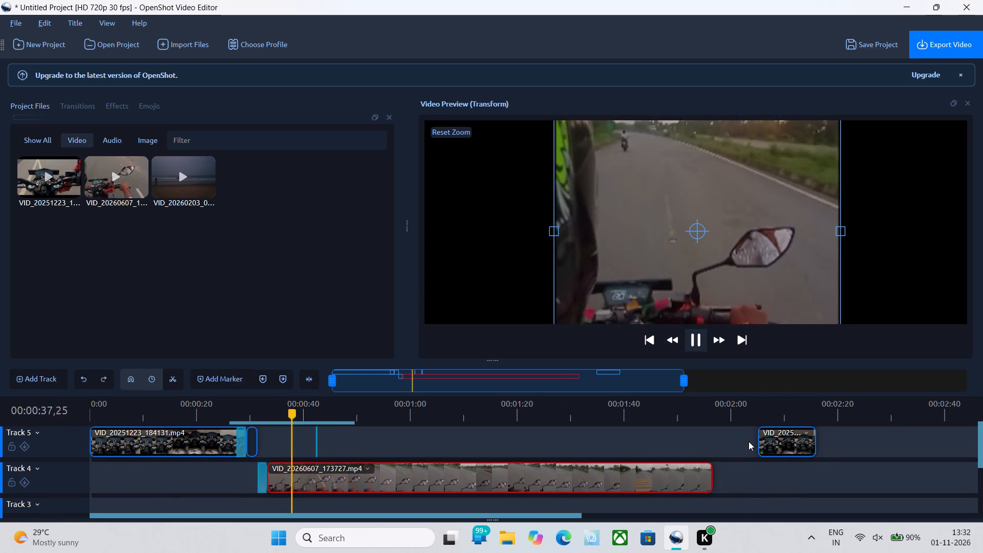
scroll(749, 441, "up", 1)
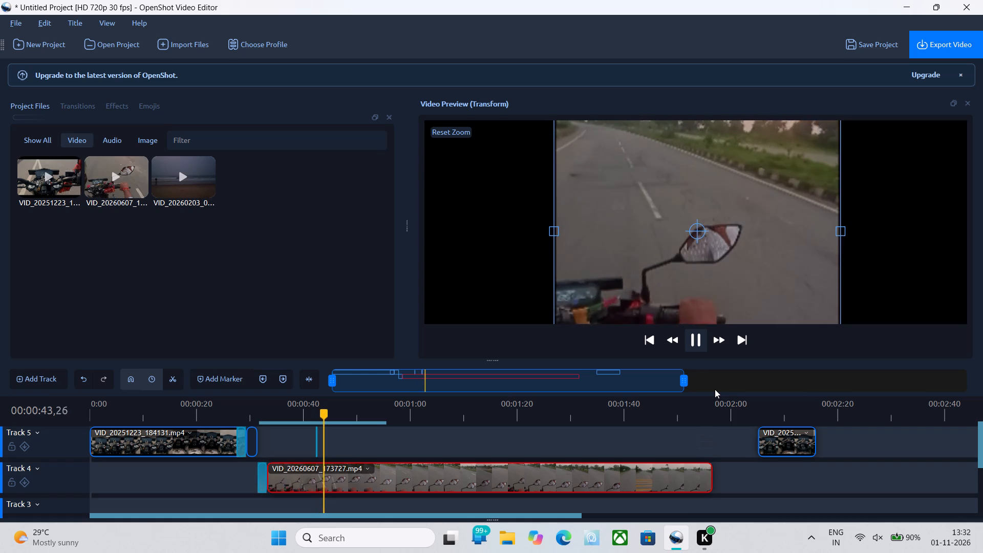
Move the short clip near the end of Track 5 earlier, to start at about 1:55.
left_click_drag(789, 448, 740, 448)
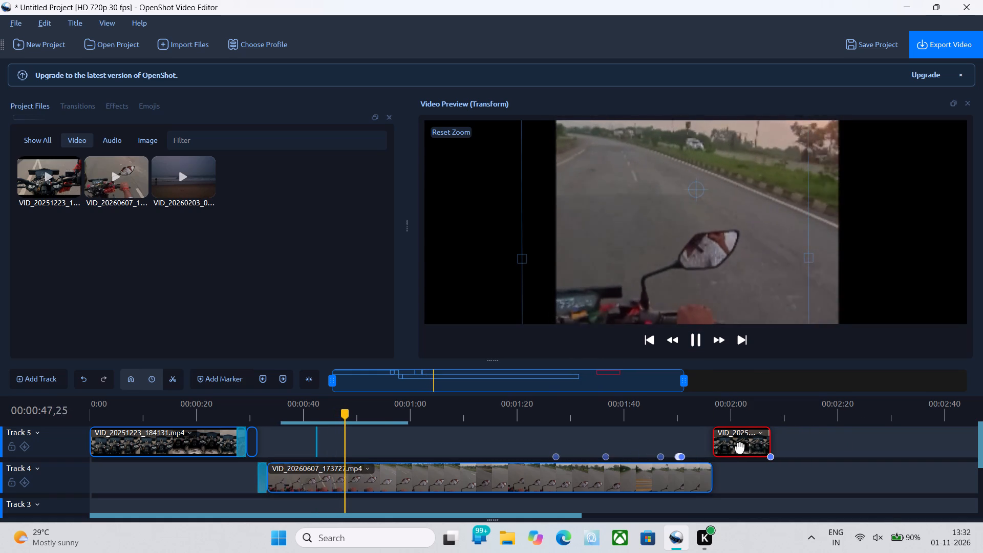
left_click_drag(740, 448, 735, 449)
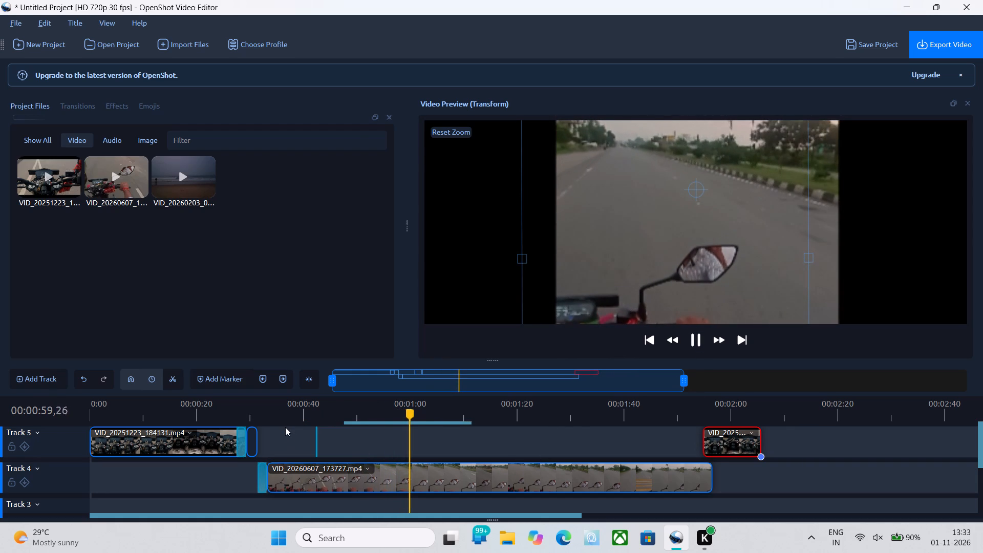
Split the VID_20260607_173727.mp4 clip on Track 4 at about 59 seconds.
scroll(285, 427, "up", 1)
left_click(175, 380)
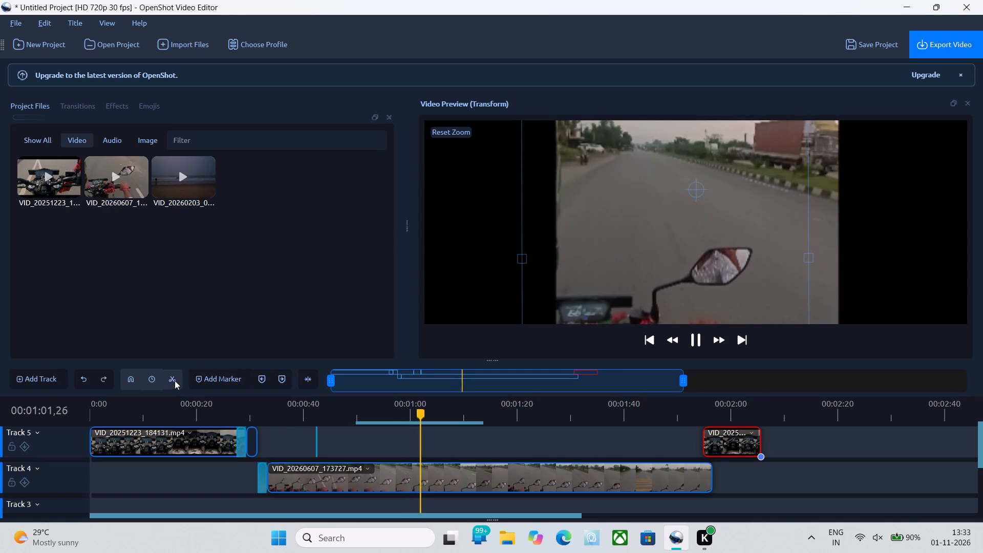
left_click(403, 476)
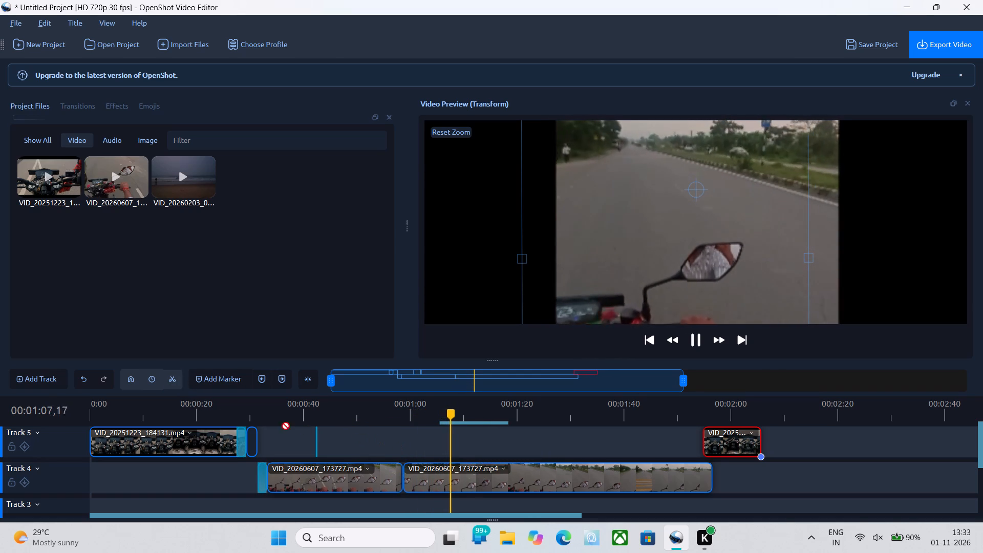
left_click(176, 378)
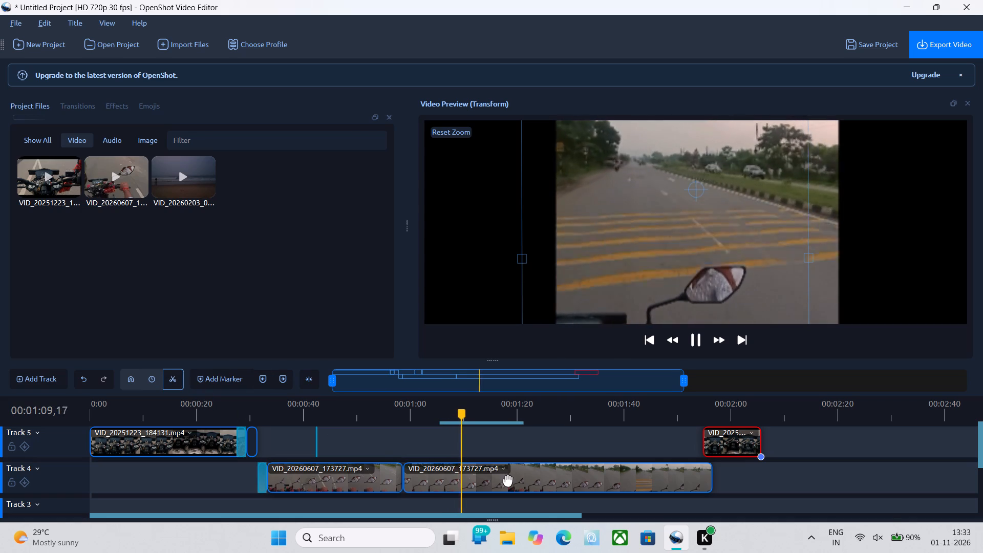
Shift the second part of the split Track 4 clip clear and place the short Track 5 clip at the split point, about 59 seconds.
left_click_drag(508, 481, 688, 478)
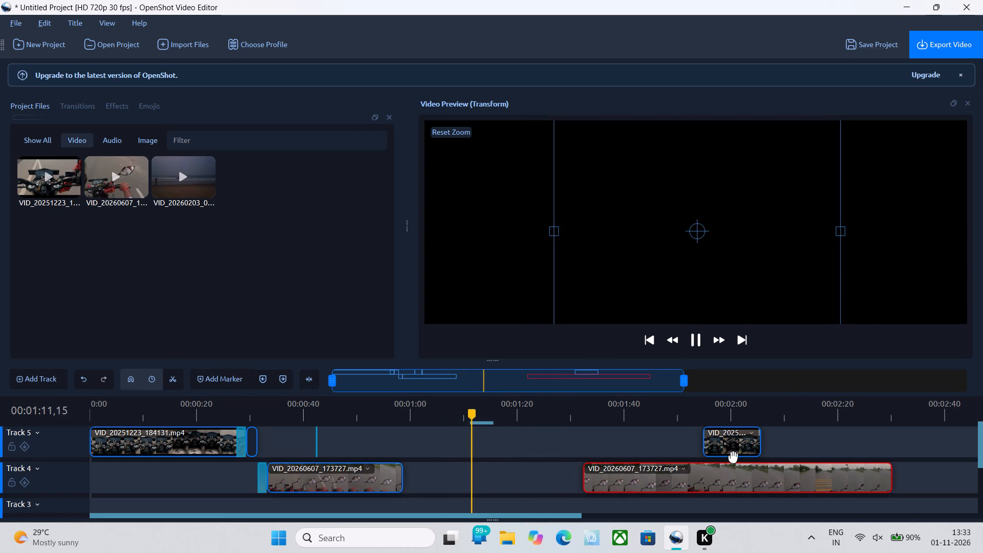
left_click_drag(742, 452, 445, 462)
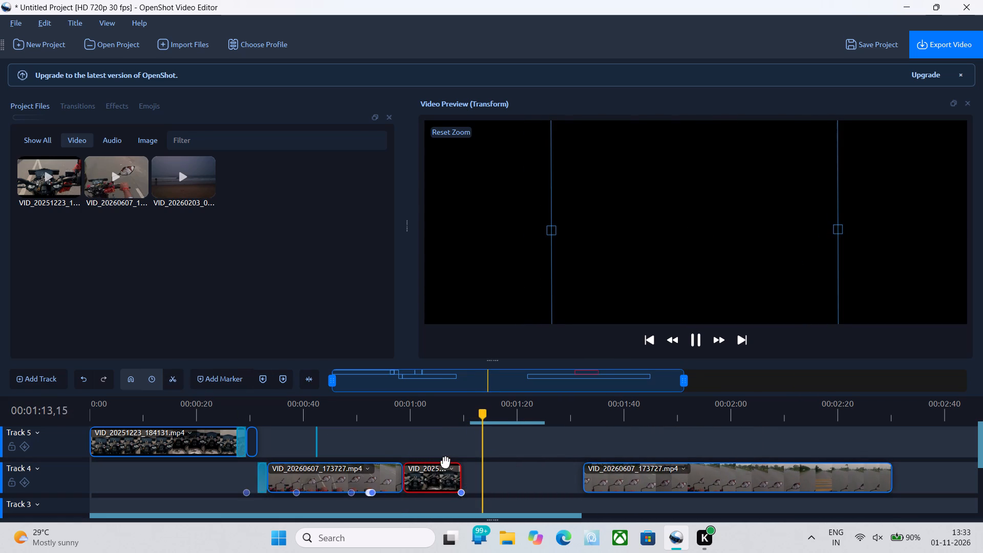
left_click_drag(445, 462, 440, 454)
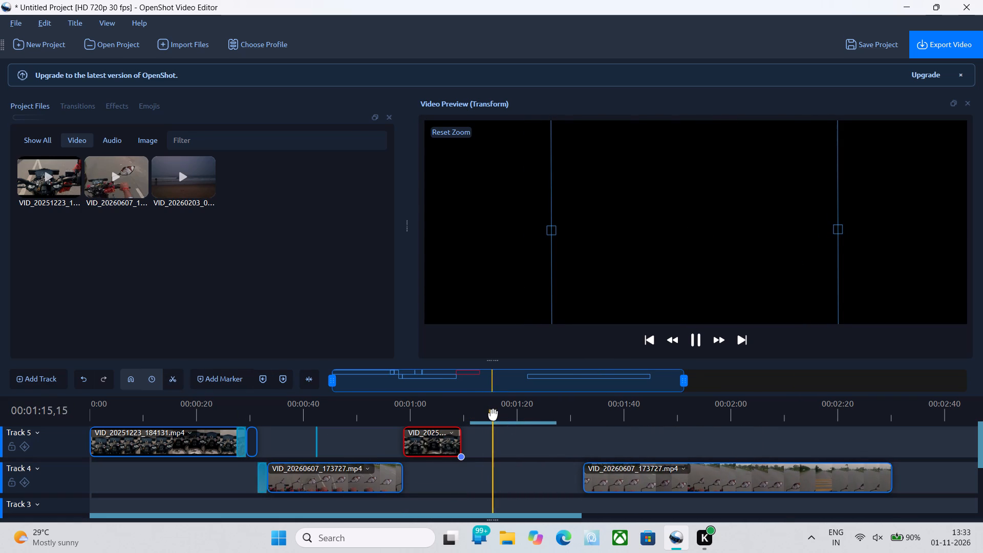
Move the second VID_20260607_173727.mp4 part on Track 4 back to about 1:09, against the end of the short Track 5 clip.
left_click_drag(494, 413, 338, 412)
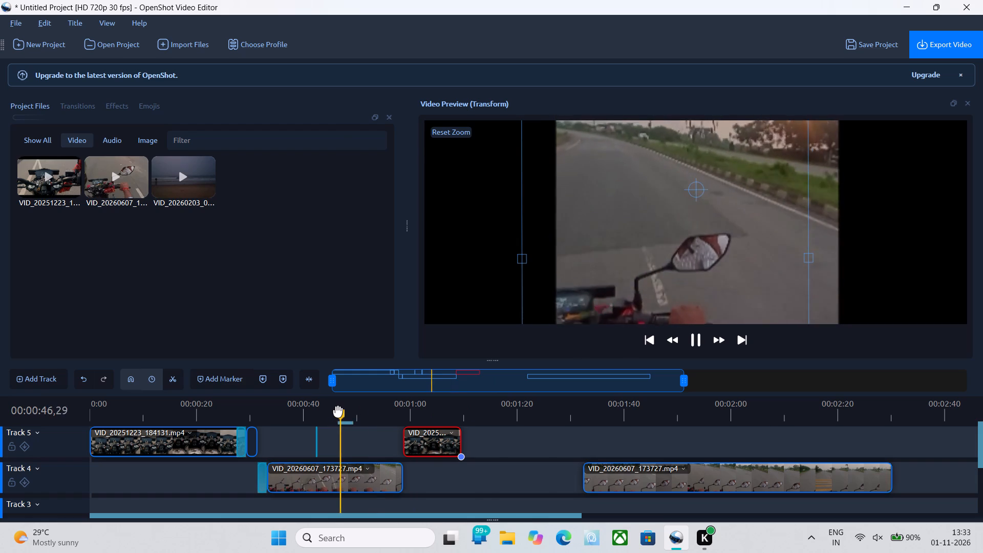
left_click_drag(635, 475, 500, 472)
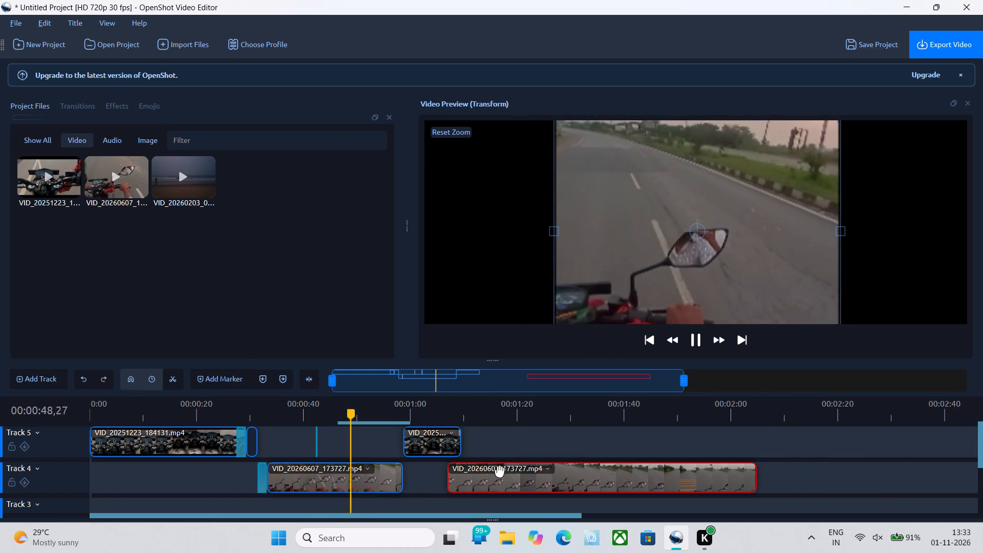
left_click_drag(500, 472, 508, 472)
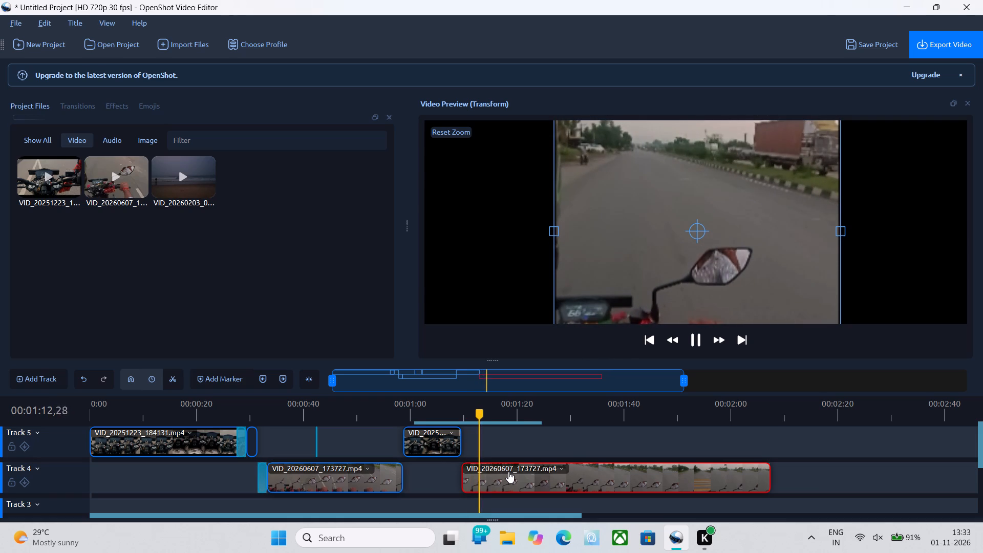
Finish the playback check at about 1:18 and scrub back through the short clip to about 52 seconds.
left_click(696, 340)
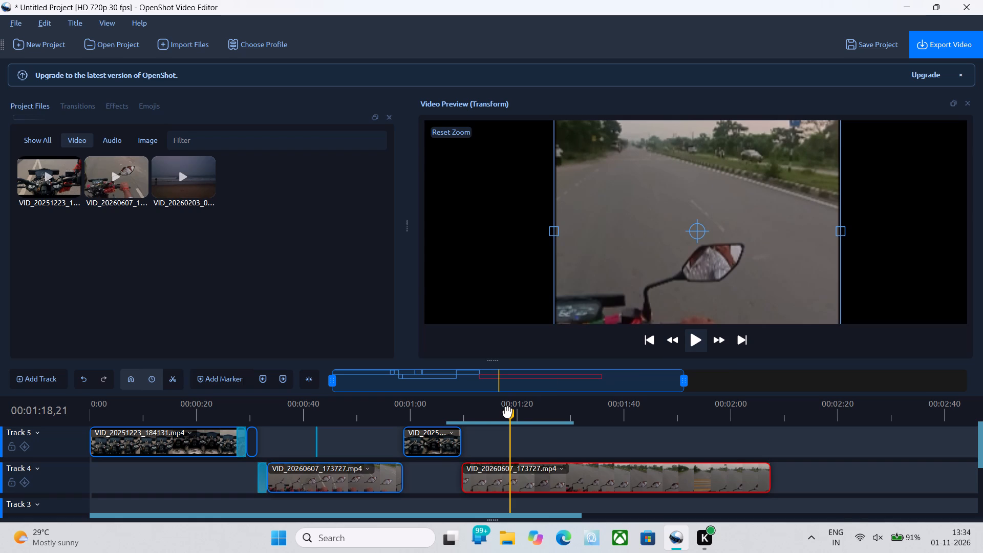
left_click_drag(509, 418, 430, 427)
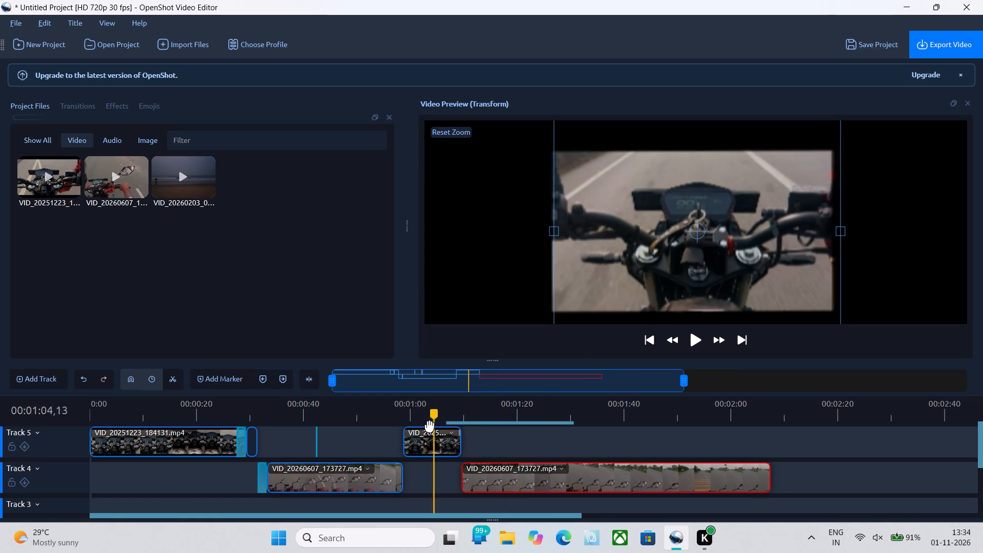
left_click_drag(430, 427, 371, 433)
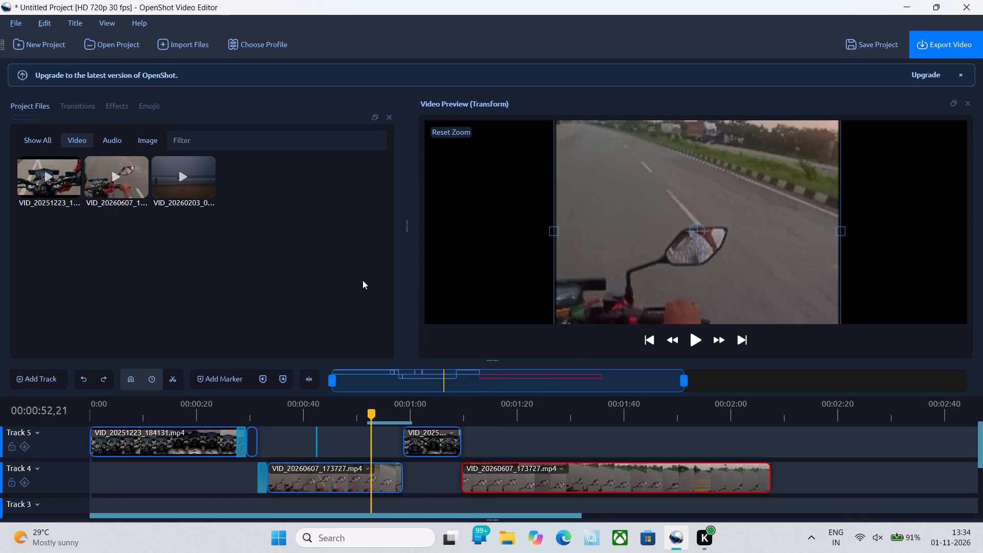
scroll(373, 272, "down", 2)
scroll(373, 272, "up", 4)
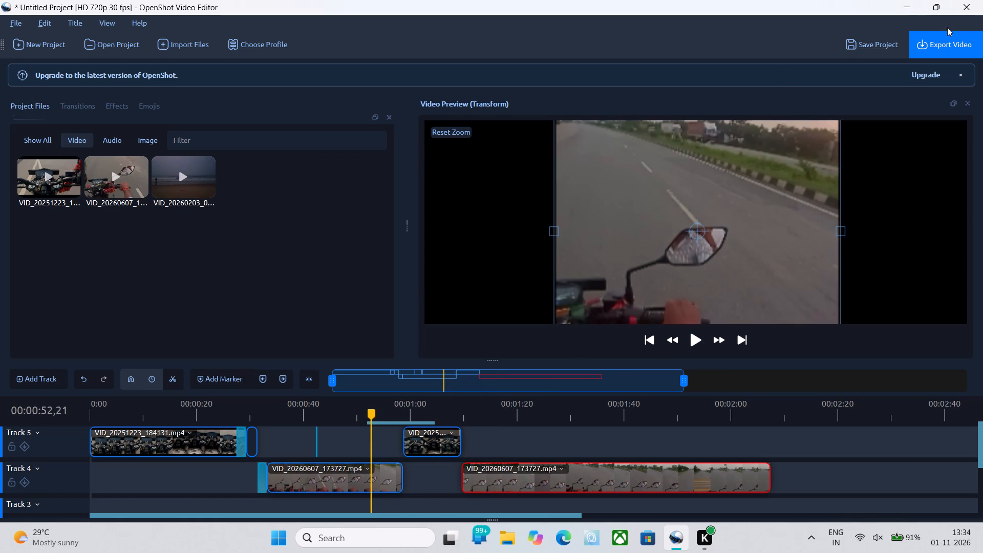
Save the project as Time in the Open Shot Storage folder.
left_click(882, 48)
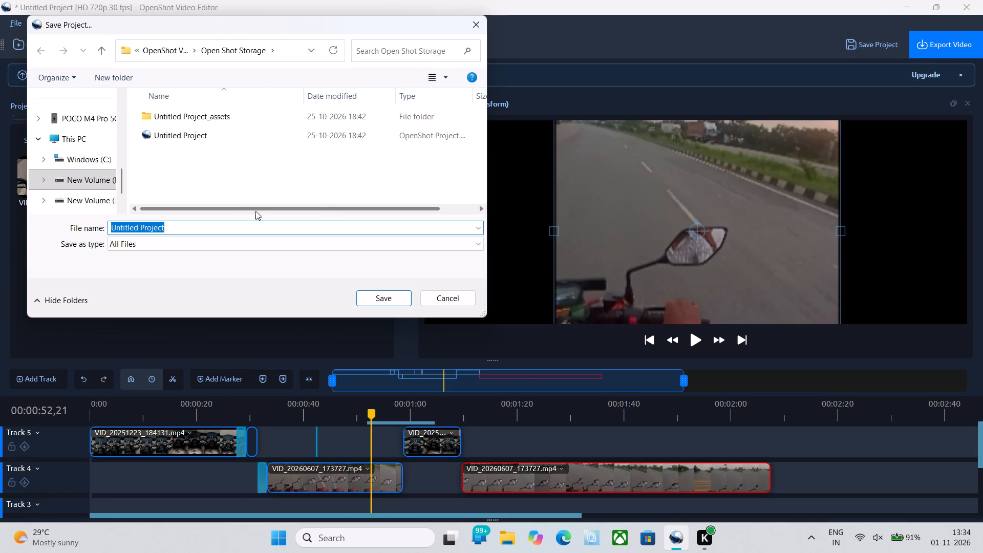
left_click(173, 229)
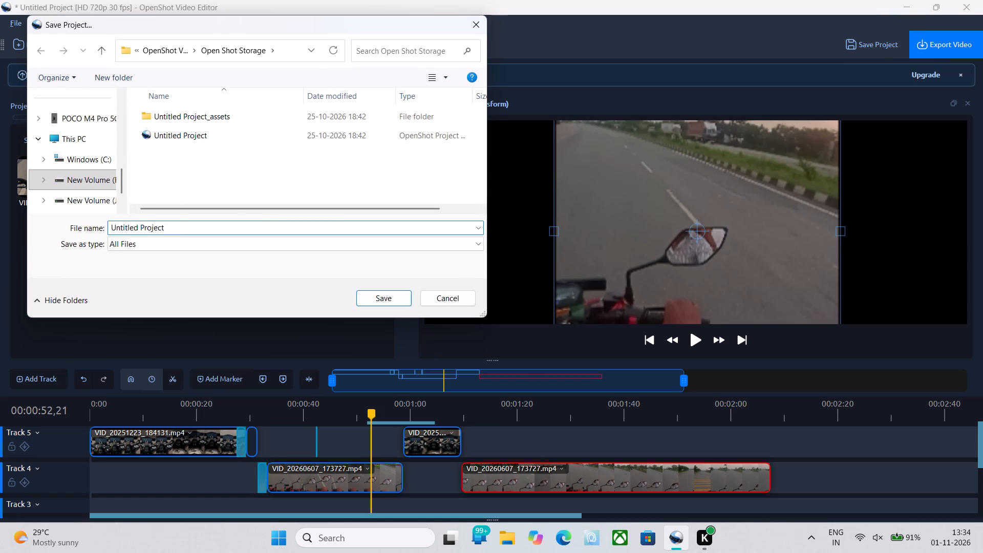
key("ctrl+BackSpace")
key("ctrl+BackSpace")
key("ctrl+BackSpace")
key("ctrl+BackSpace")
key("ctrl+BackSpace")
key("ctrl+BackSpace")
type("Time")
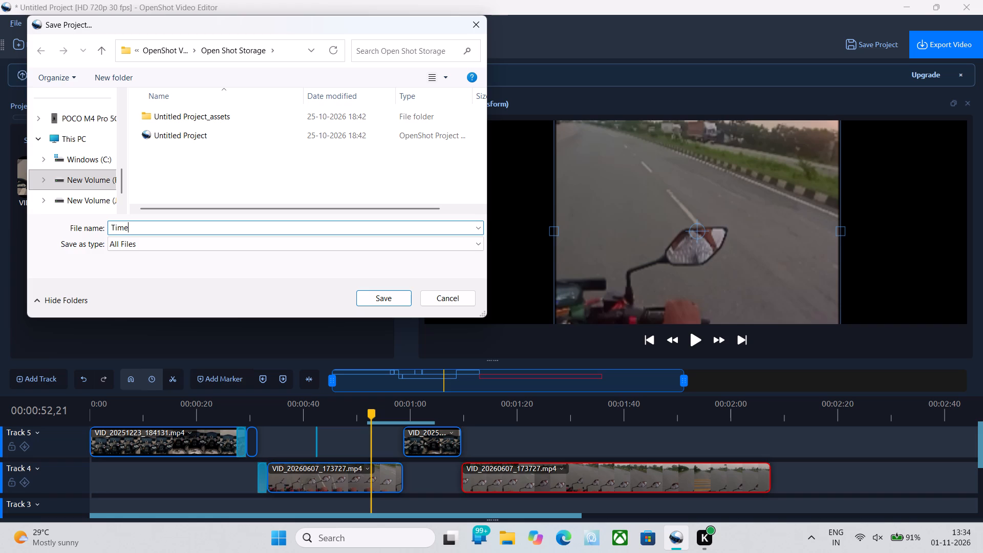
left_click(394, 304)
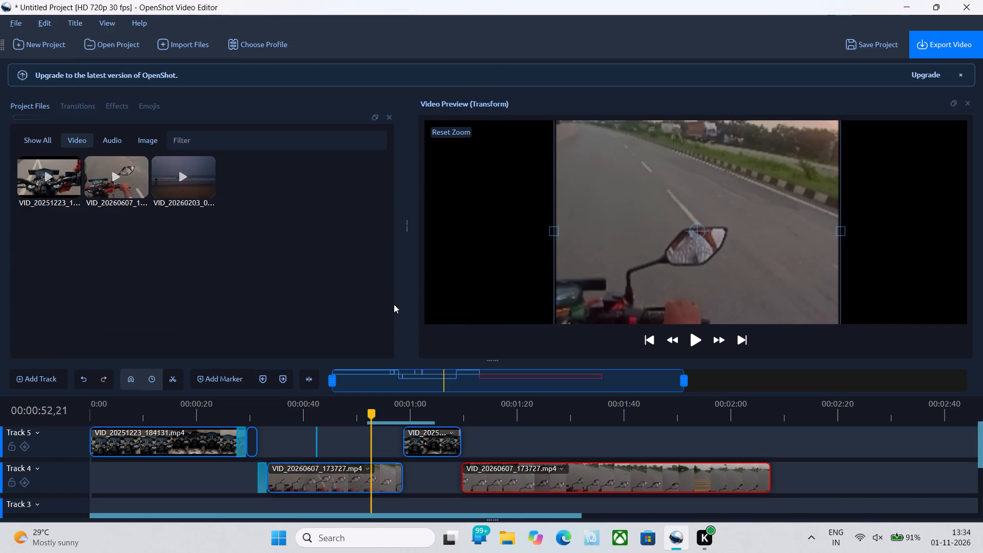
Close the video editor.
left_click(964, 1)
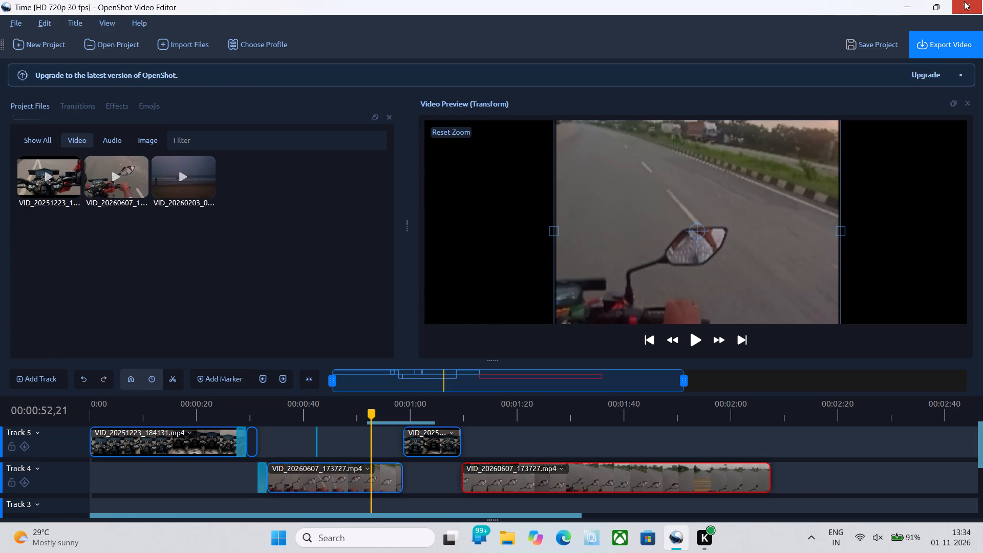